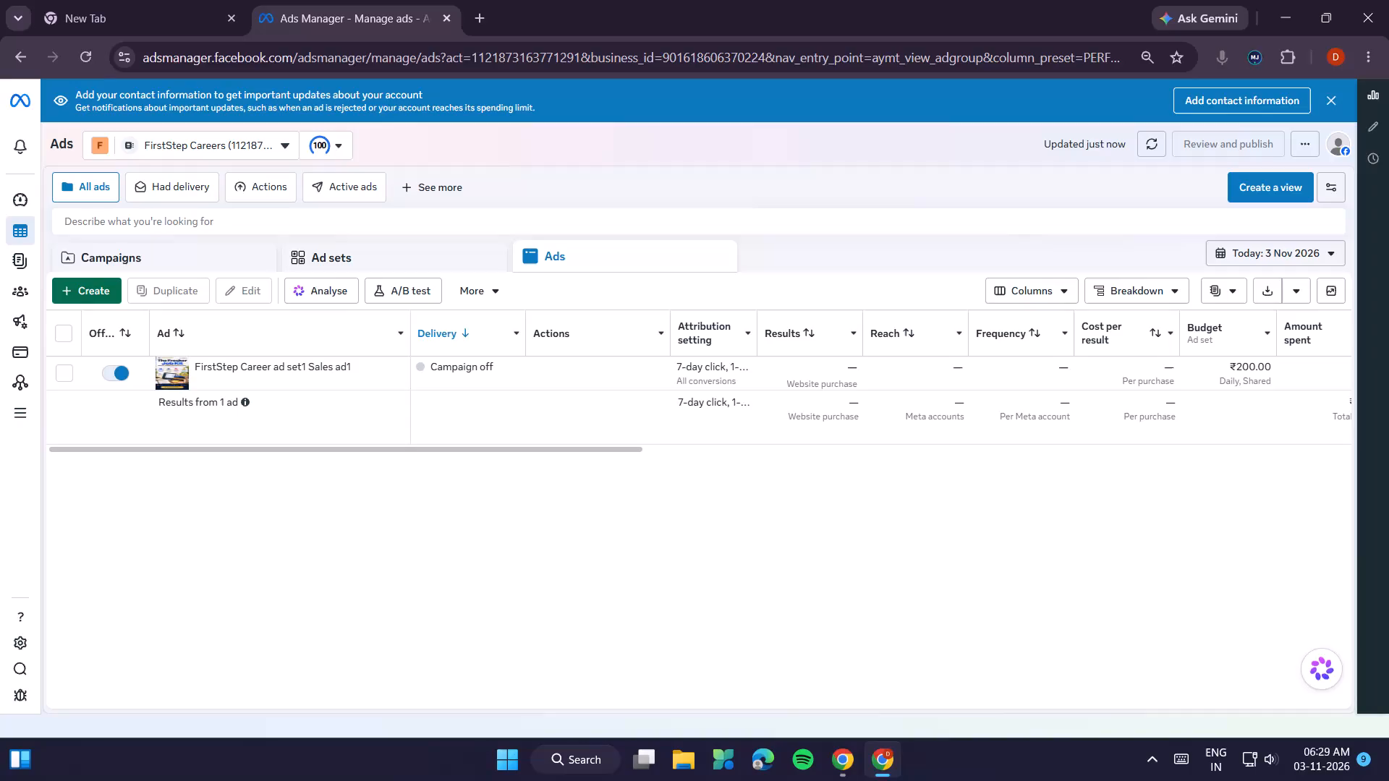
Launch the WhatsApp desktop app from the system's top apps.
click(582, 761)
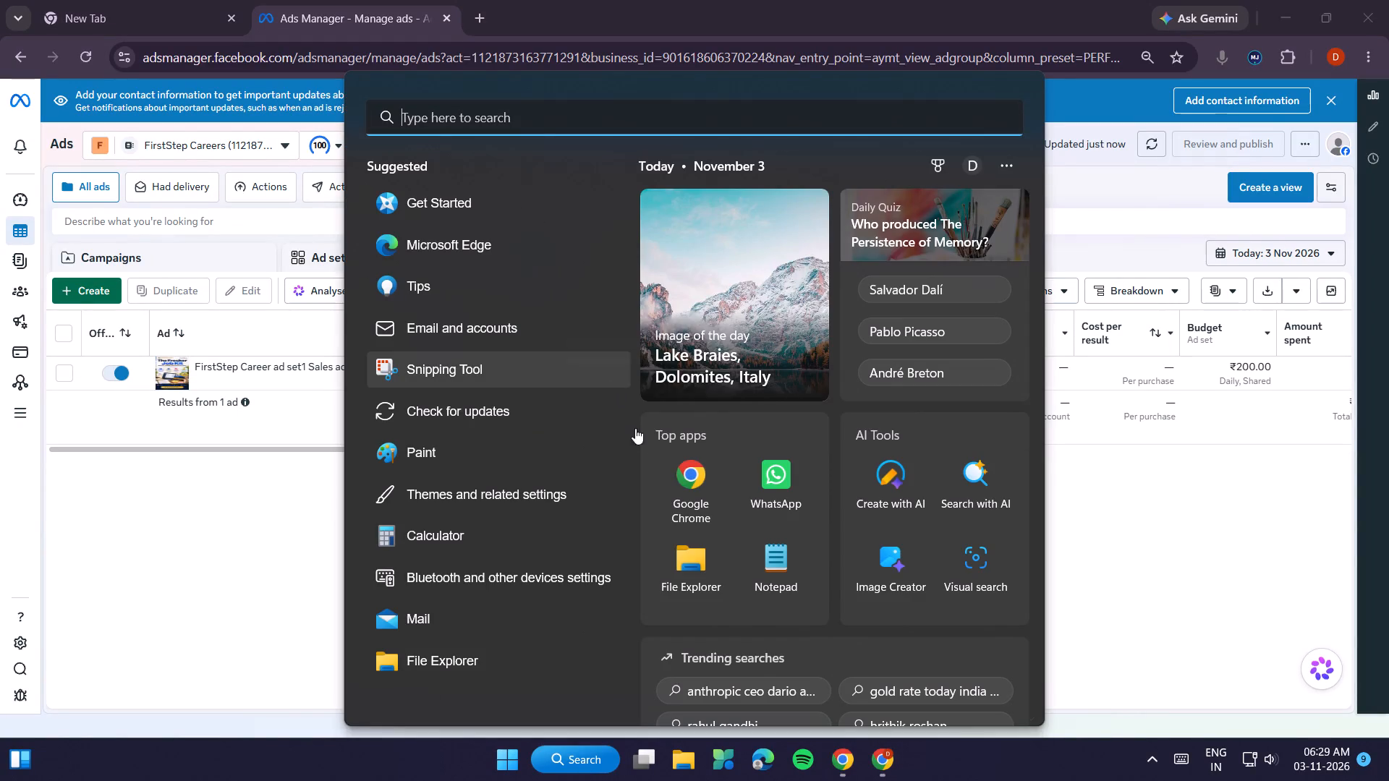
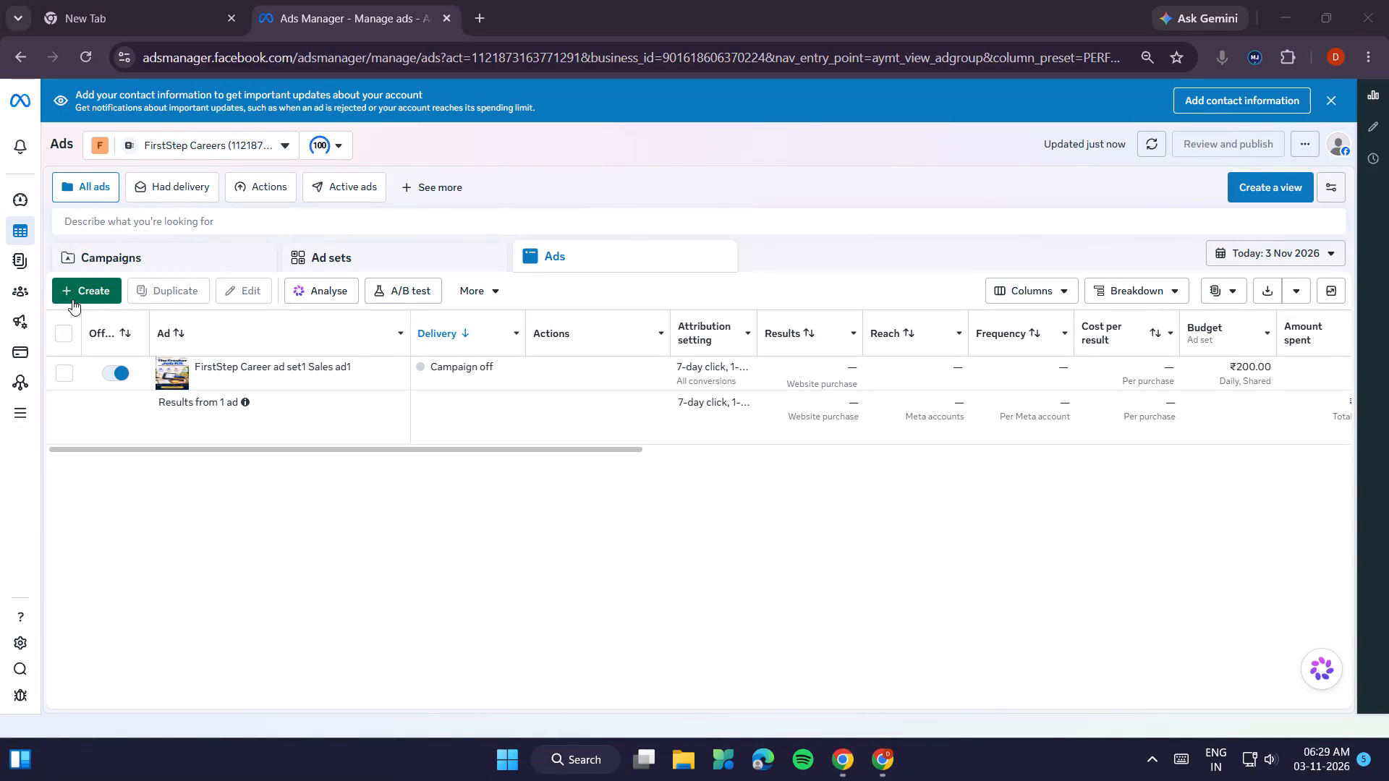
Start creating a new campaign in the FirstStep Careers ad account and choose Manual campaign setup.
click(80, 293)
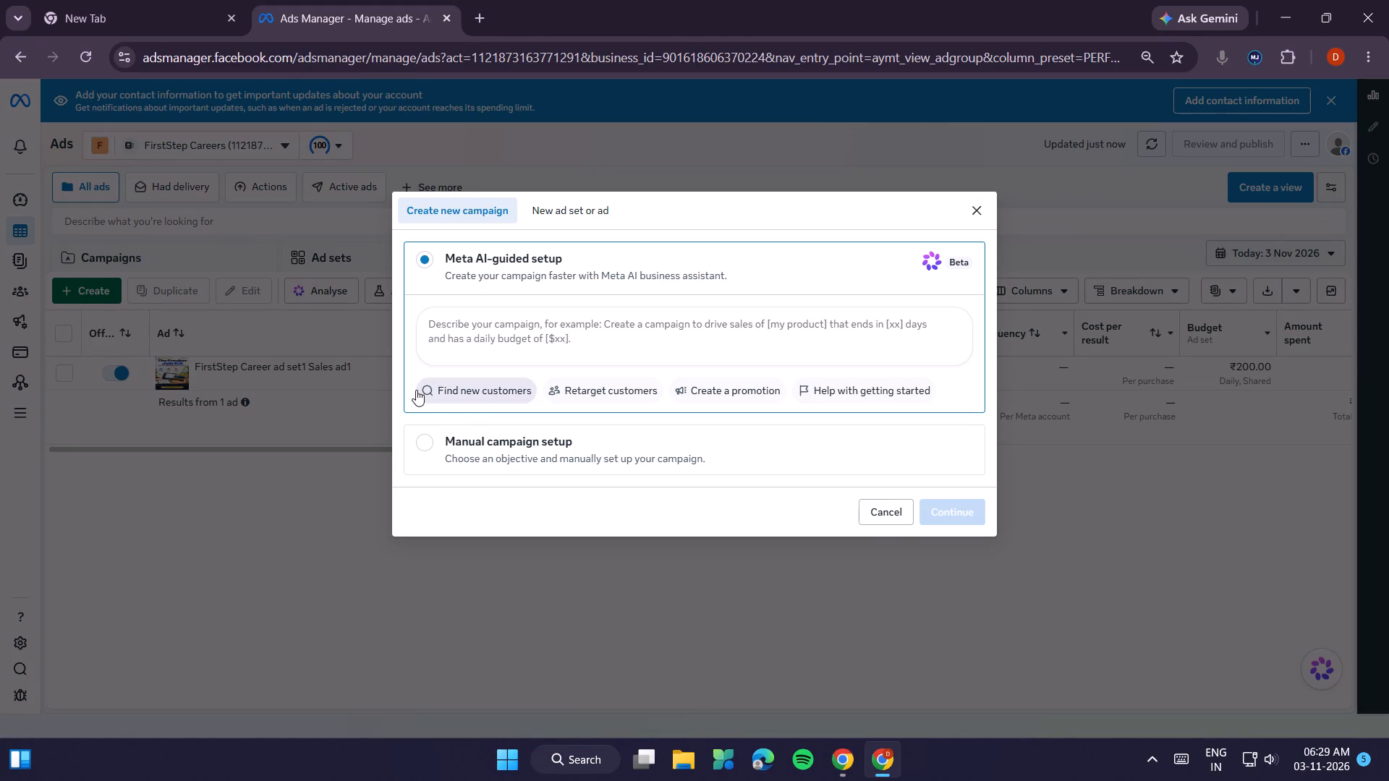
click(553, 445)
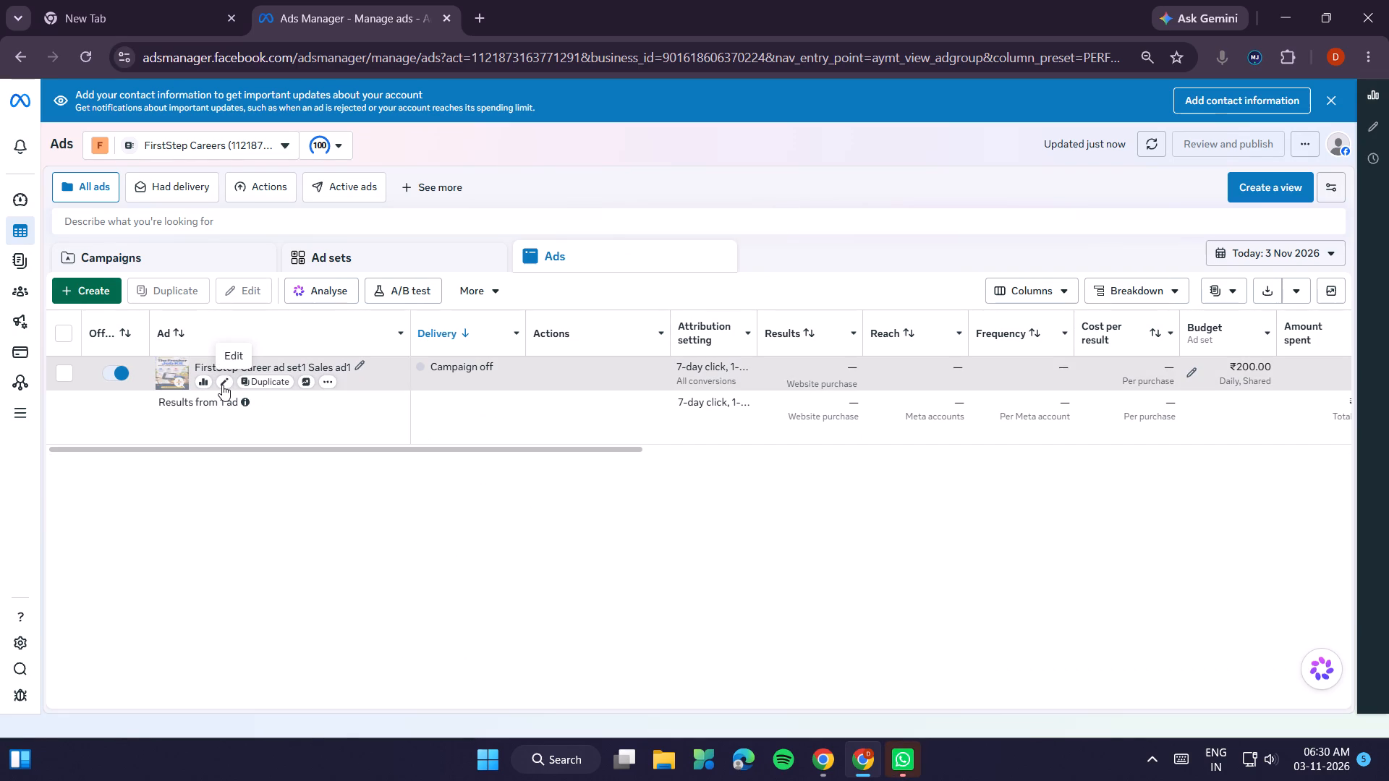
Duplicate the FirstStep Career ad set1 Sales ad1 ad, keeping the Increase conversions recommendation selected.
click(270, 386)
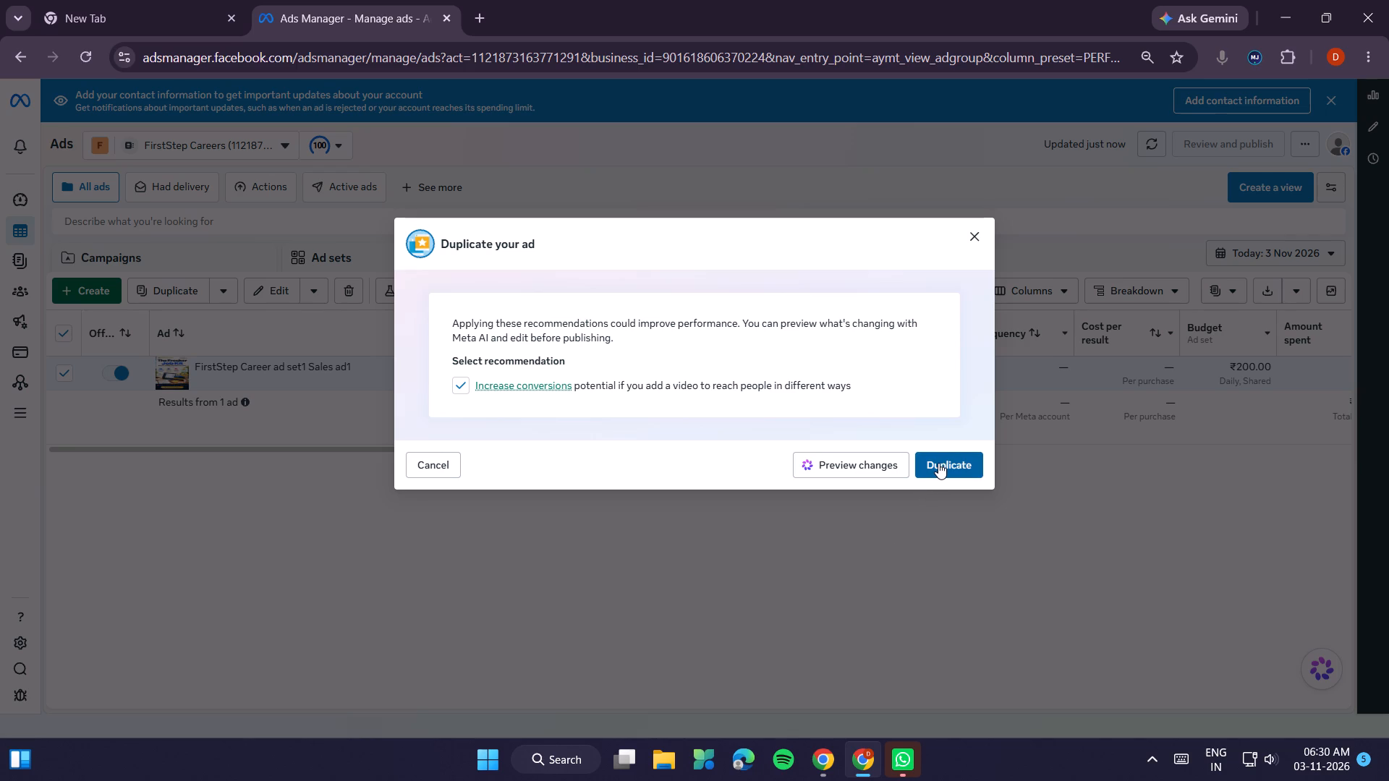
click(939, 463)
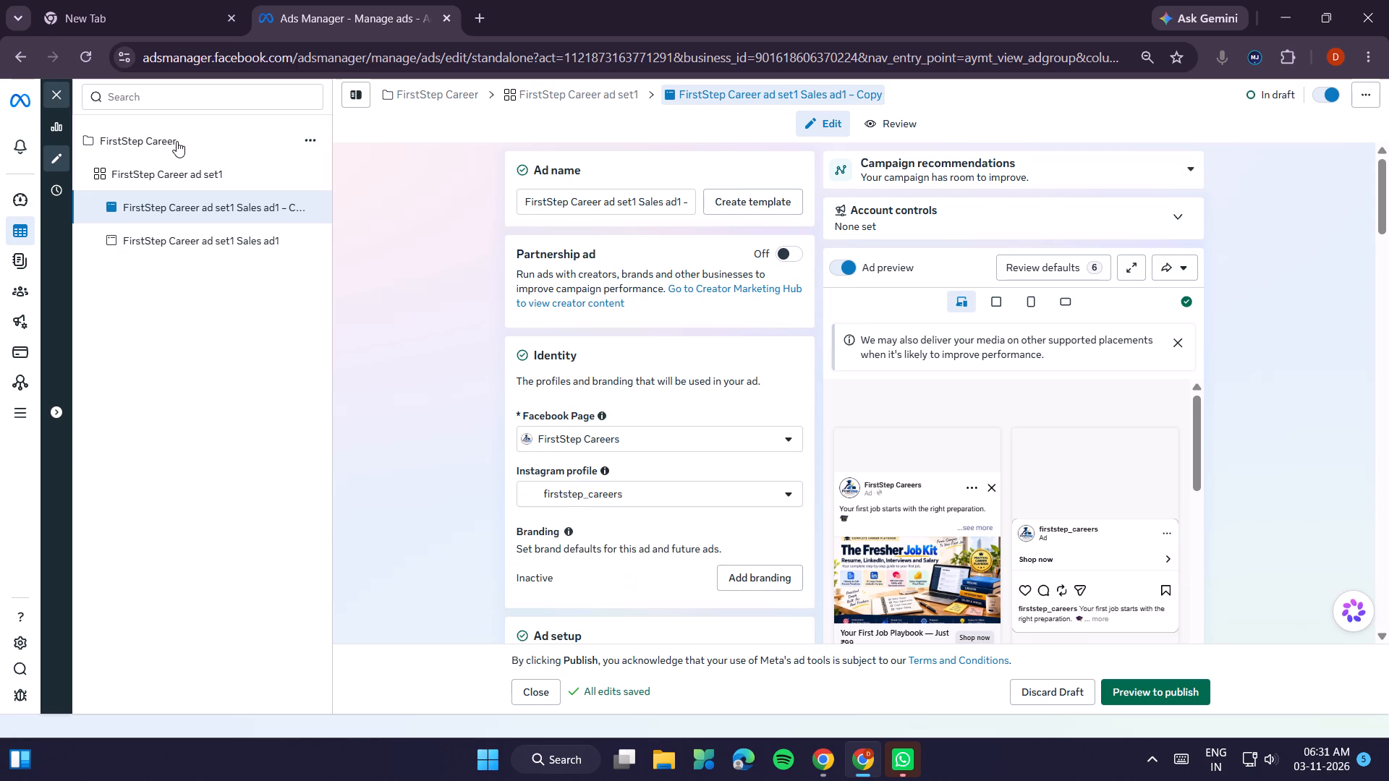
Look through the FirstStep Career campaign's settings, from budget strategy to Special Ad Categories, and close the editor.
click(177, 141)
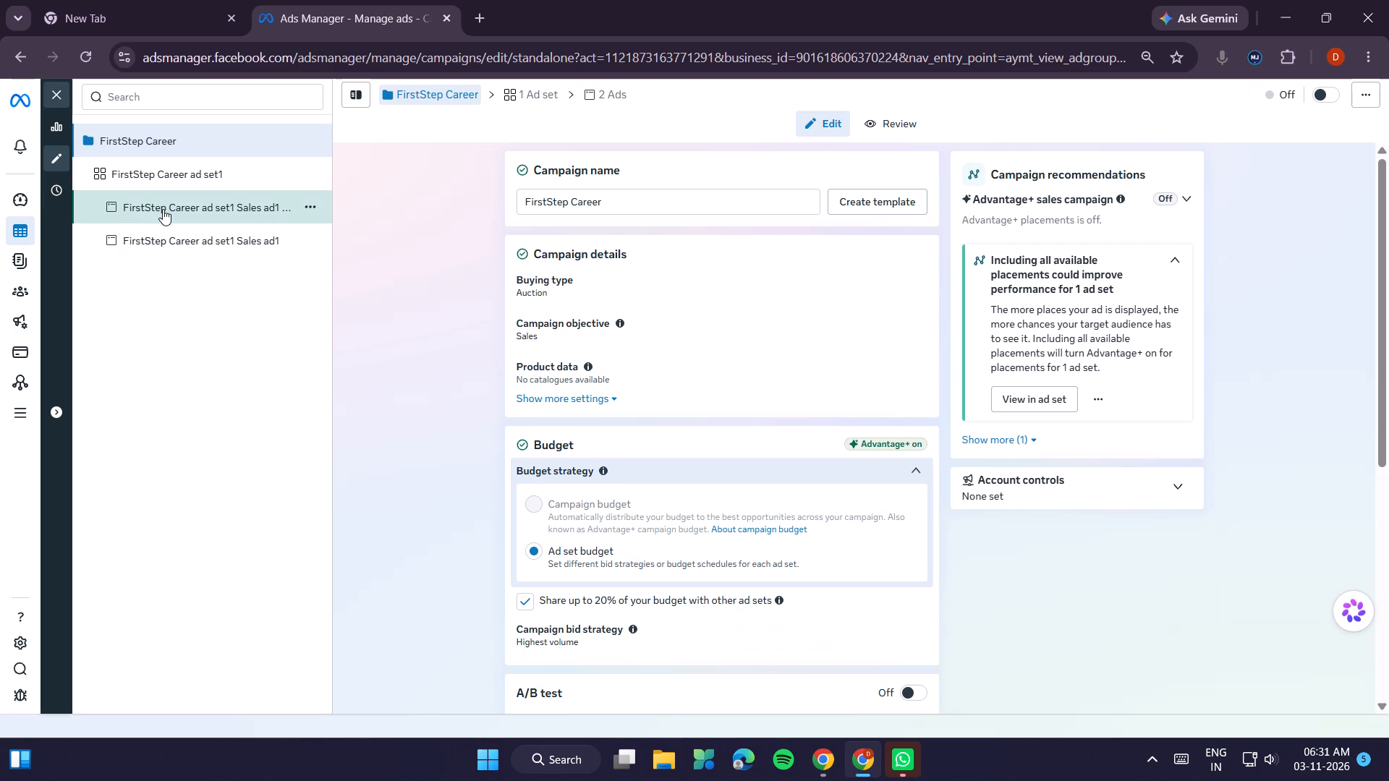
scroll(386, 471, down, 5)
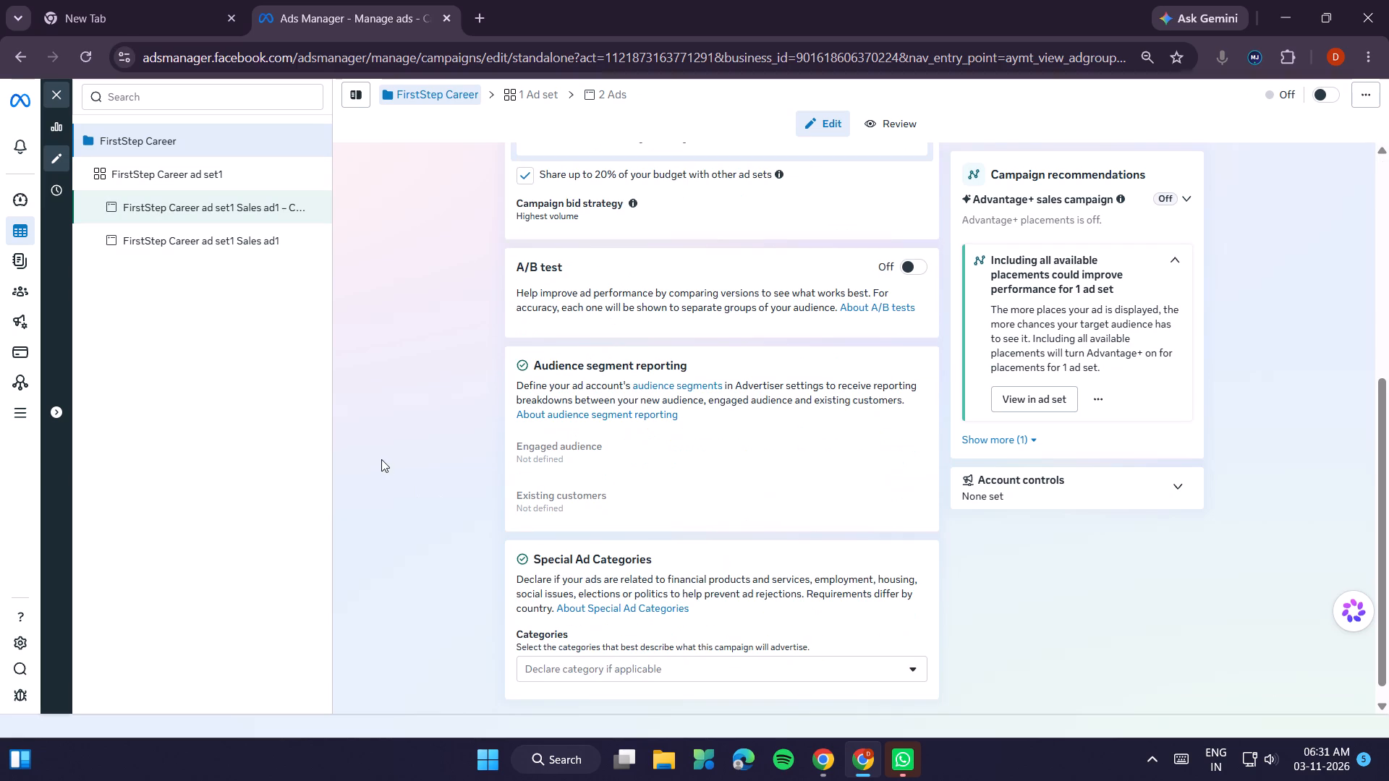
scroll(368, 406, down, 8)
scroll(417, 350, up, 10)
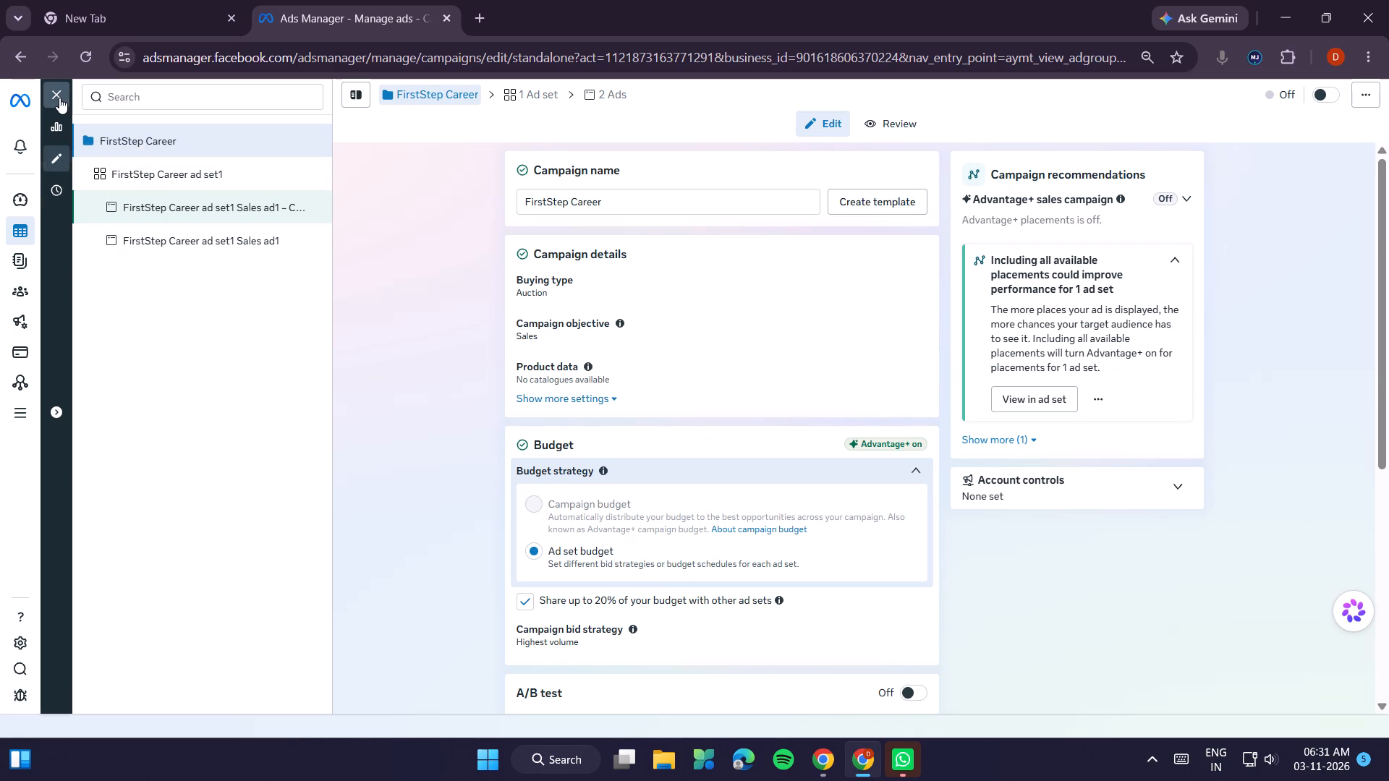
click(59, 97)
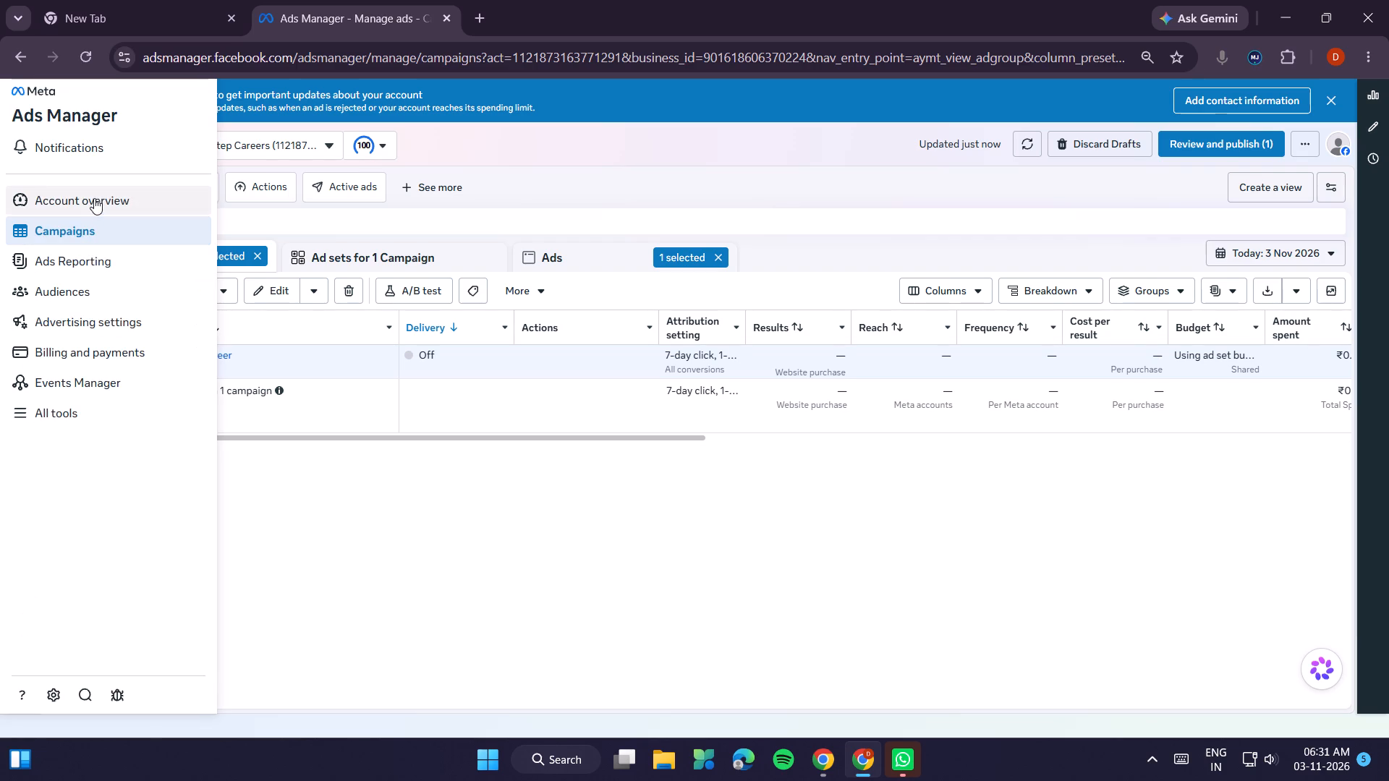
Create a new campaign with manual setup, the Auction buying type and the Sales objective.
click(77, 293)
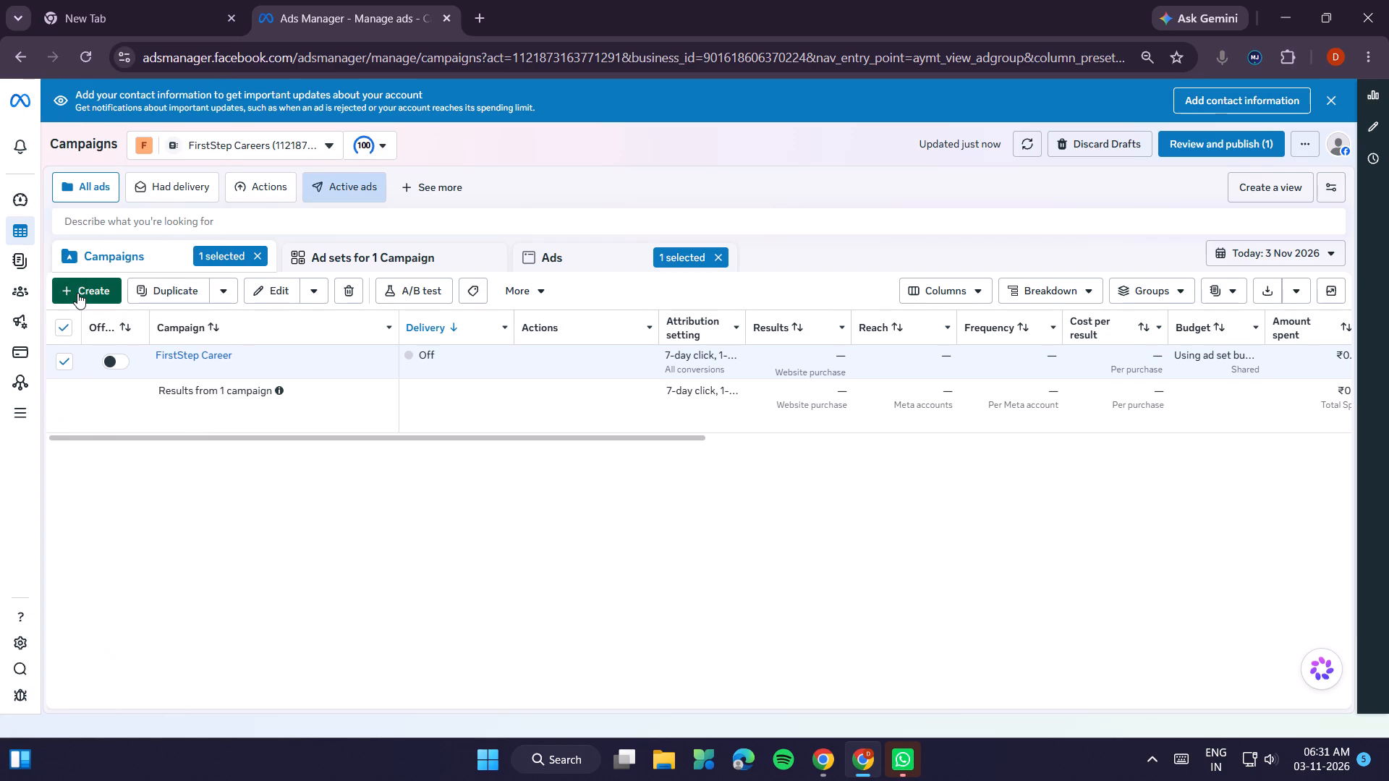
click(470, 458)
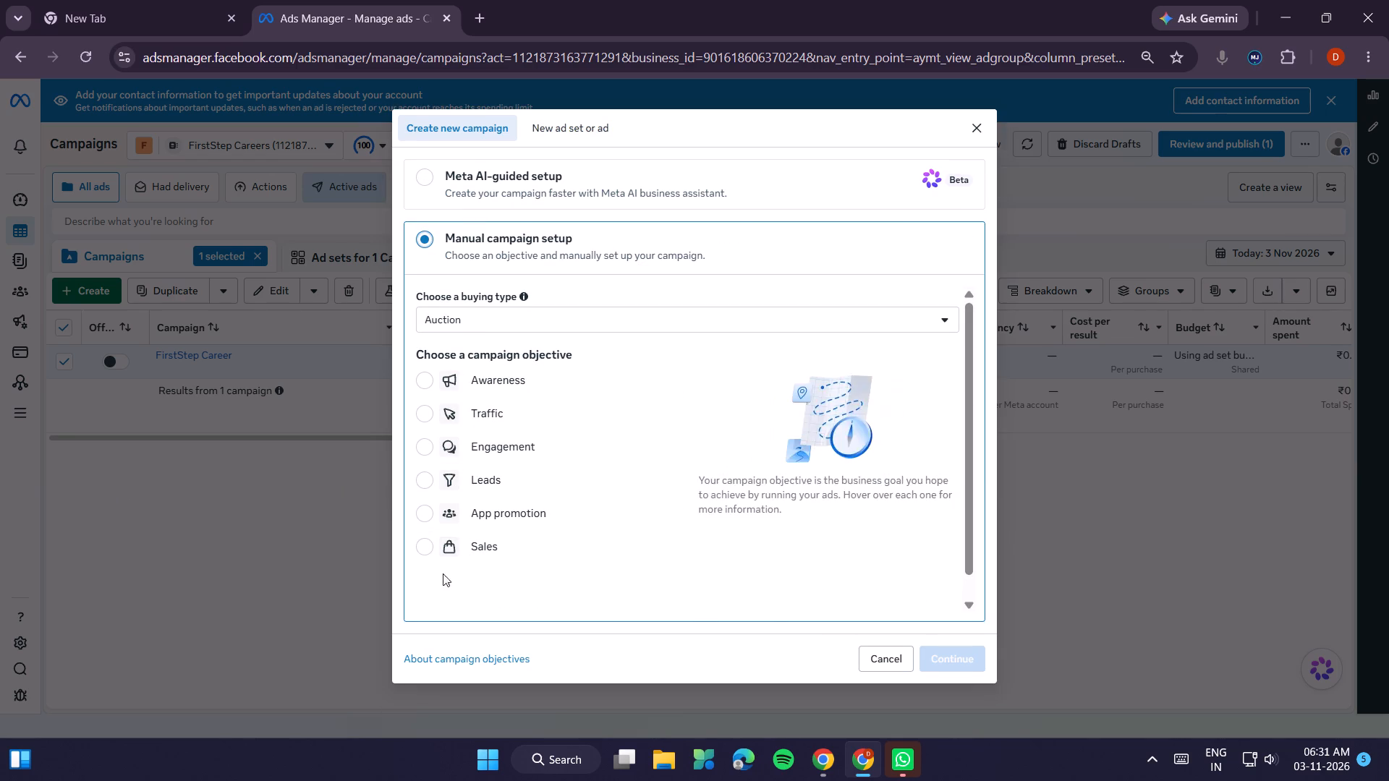
click(424, 551)
click(946, 659)
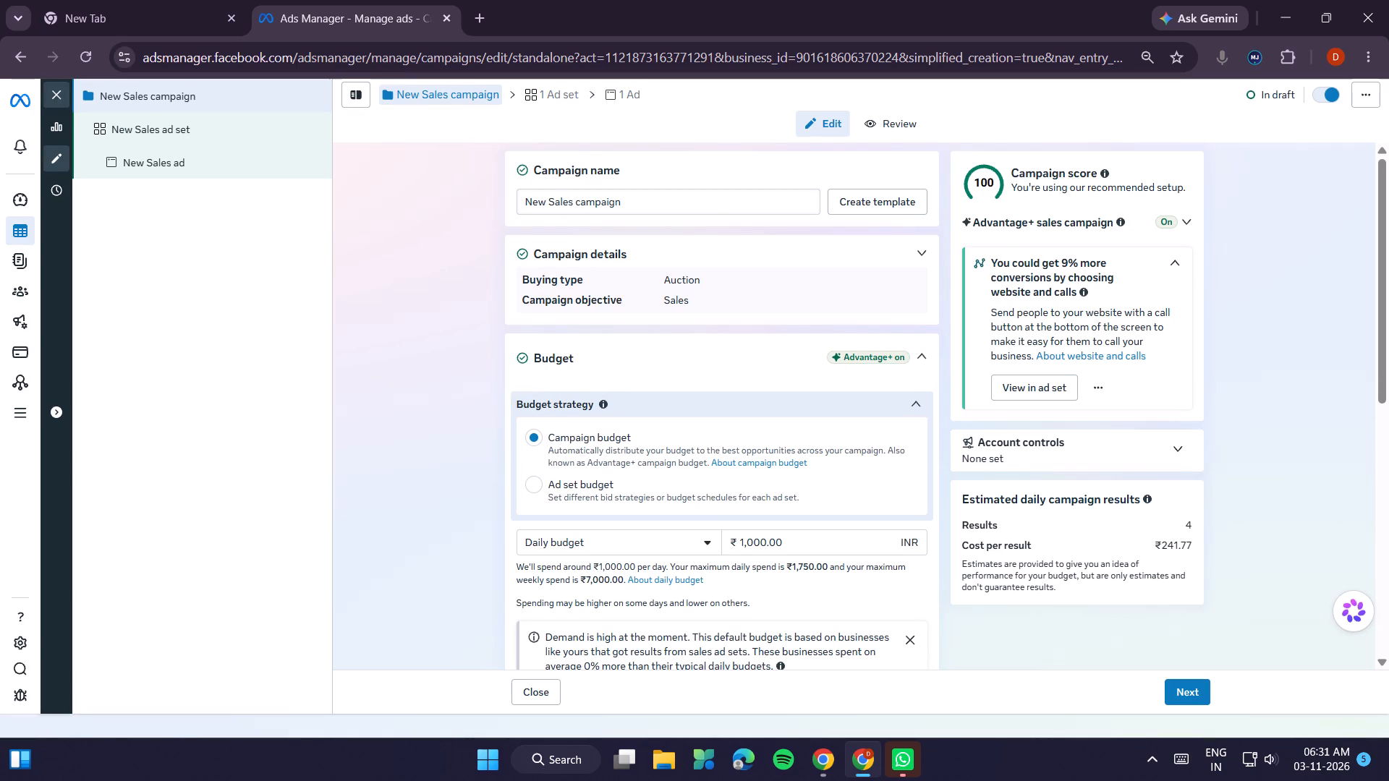
Rename the new campaign as "Online income ebook campaign".
drag(573, 203, 489, 221)
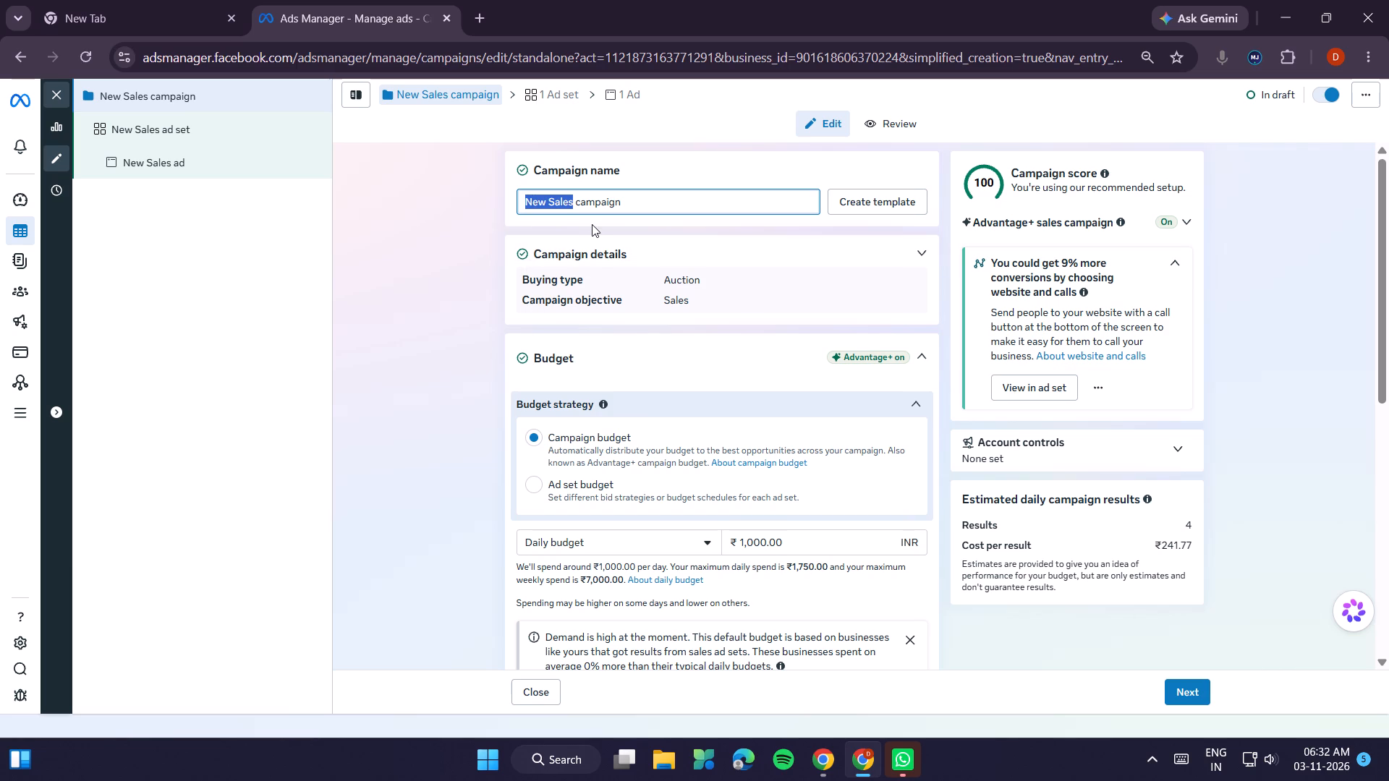
key(shift+o)
text(OO)
key(BackSpace)
key(BackSpace)
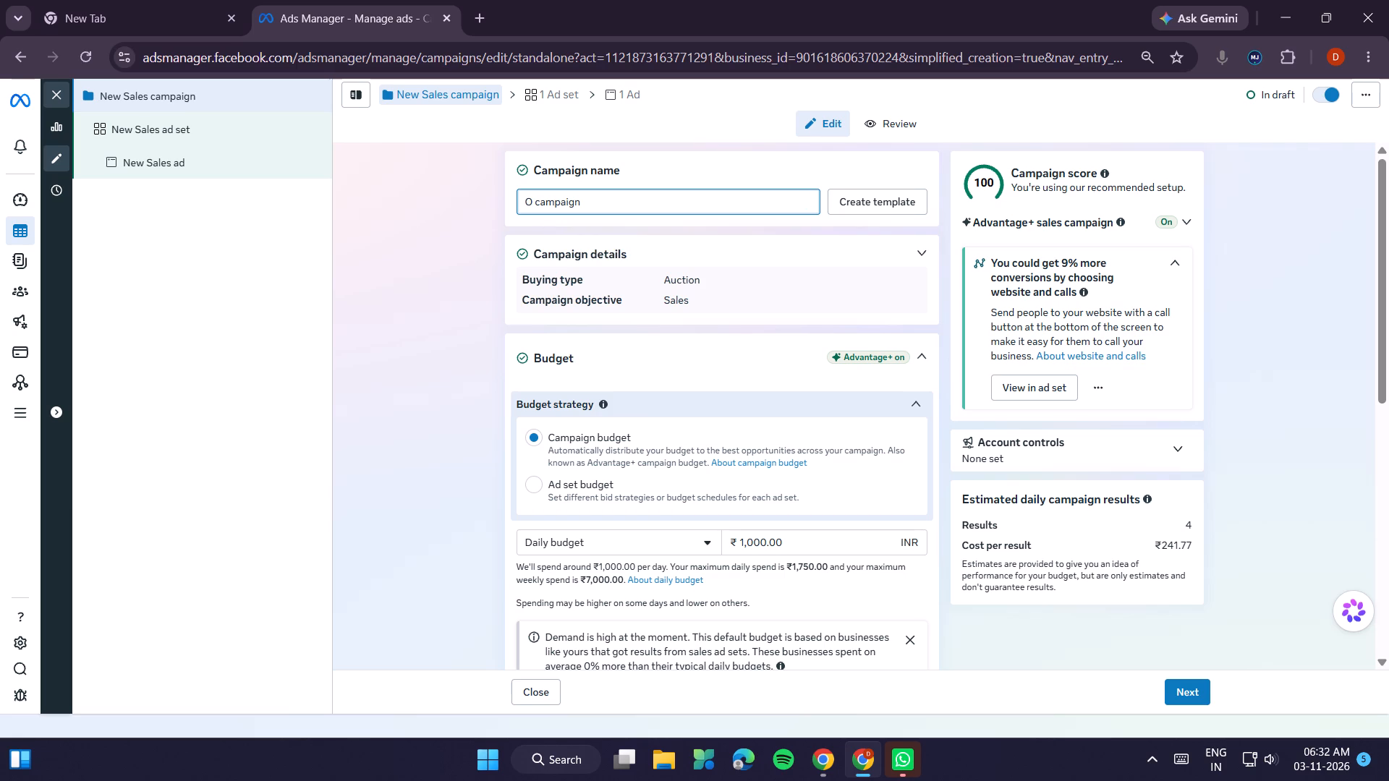
text(nline)
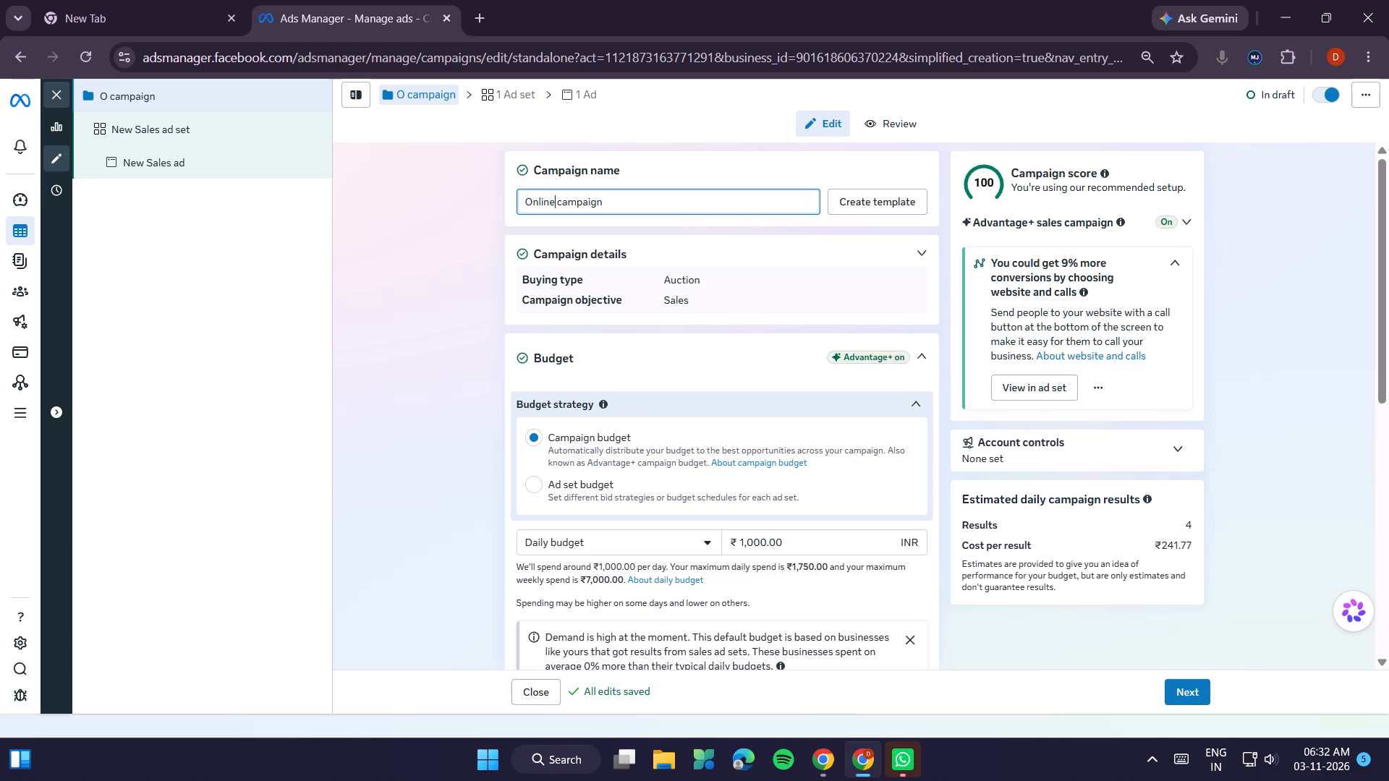
key(space)
key(i)
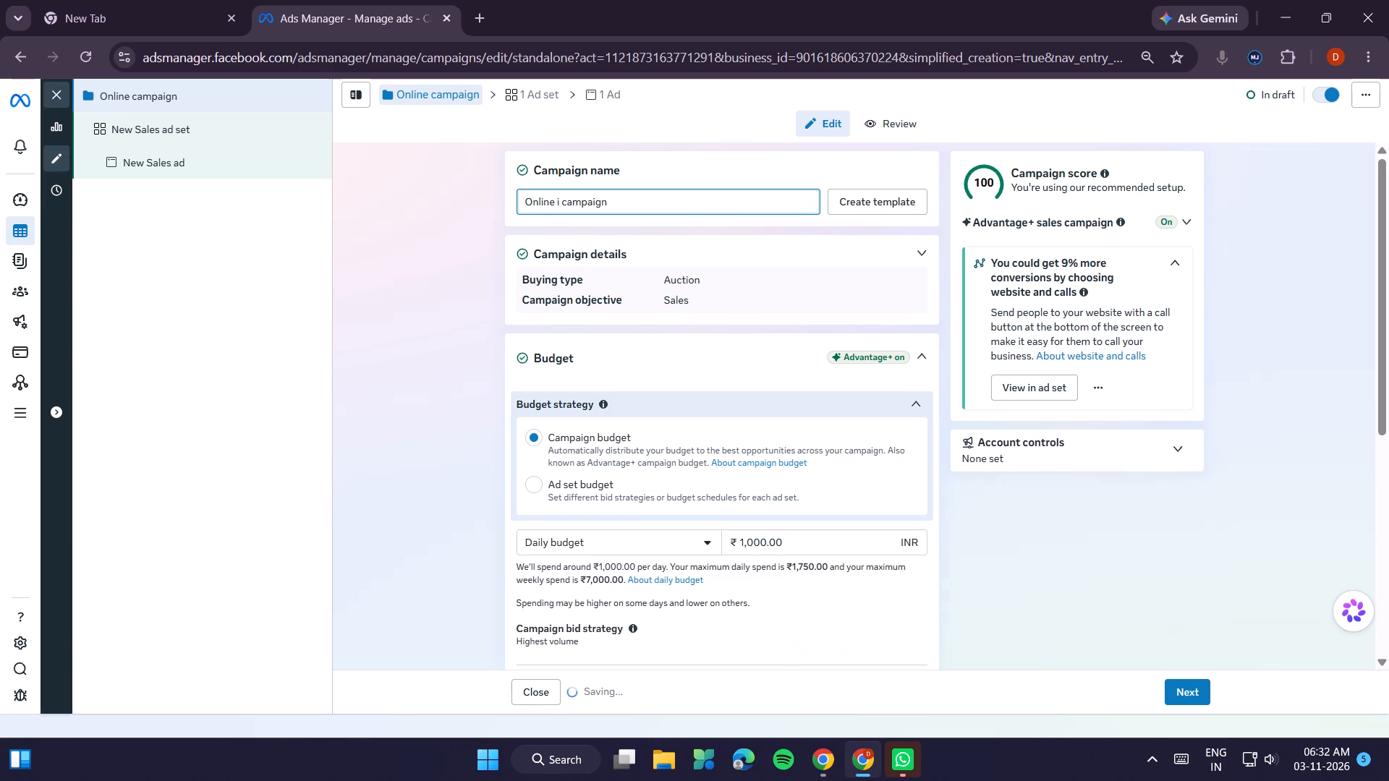
key(BackSpace)
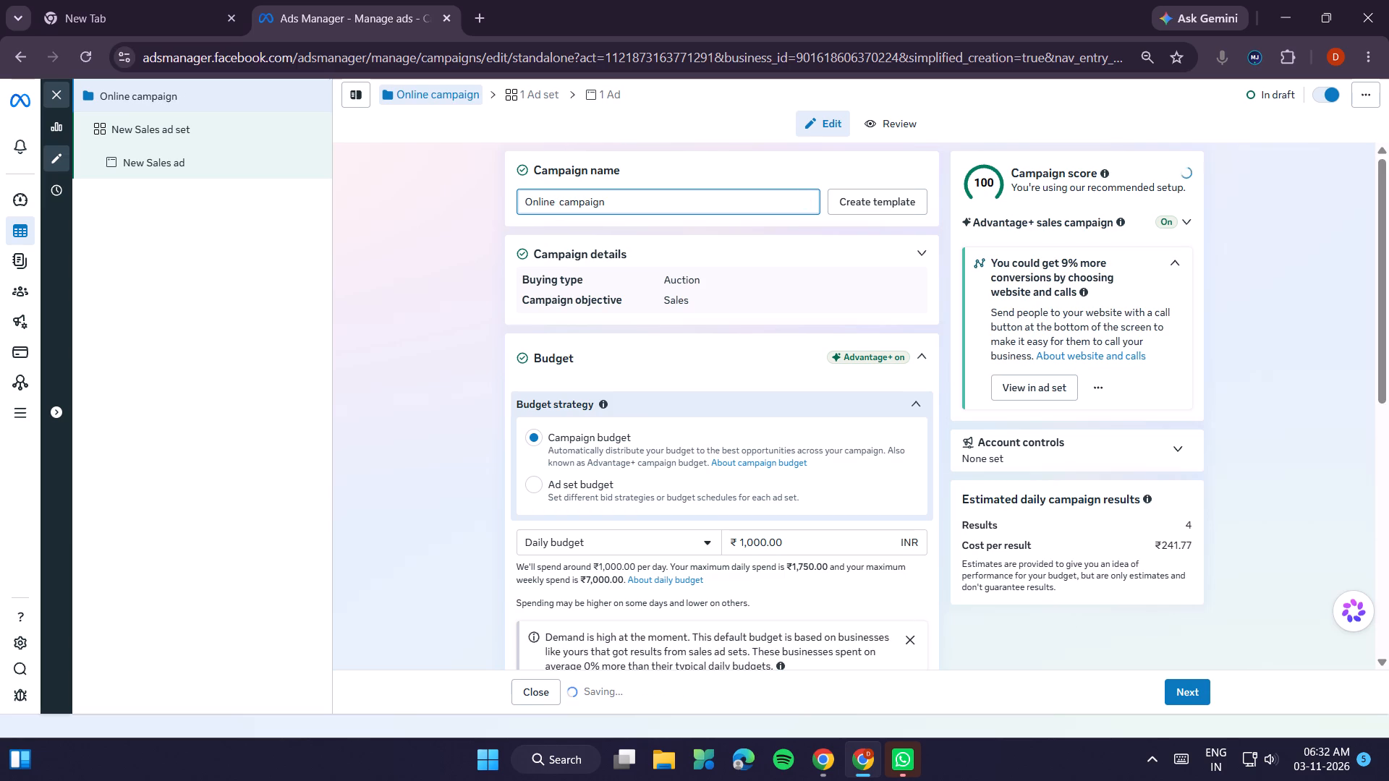
text(incooe)
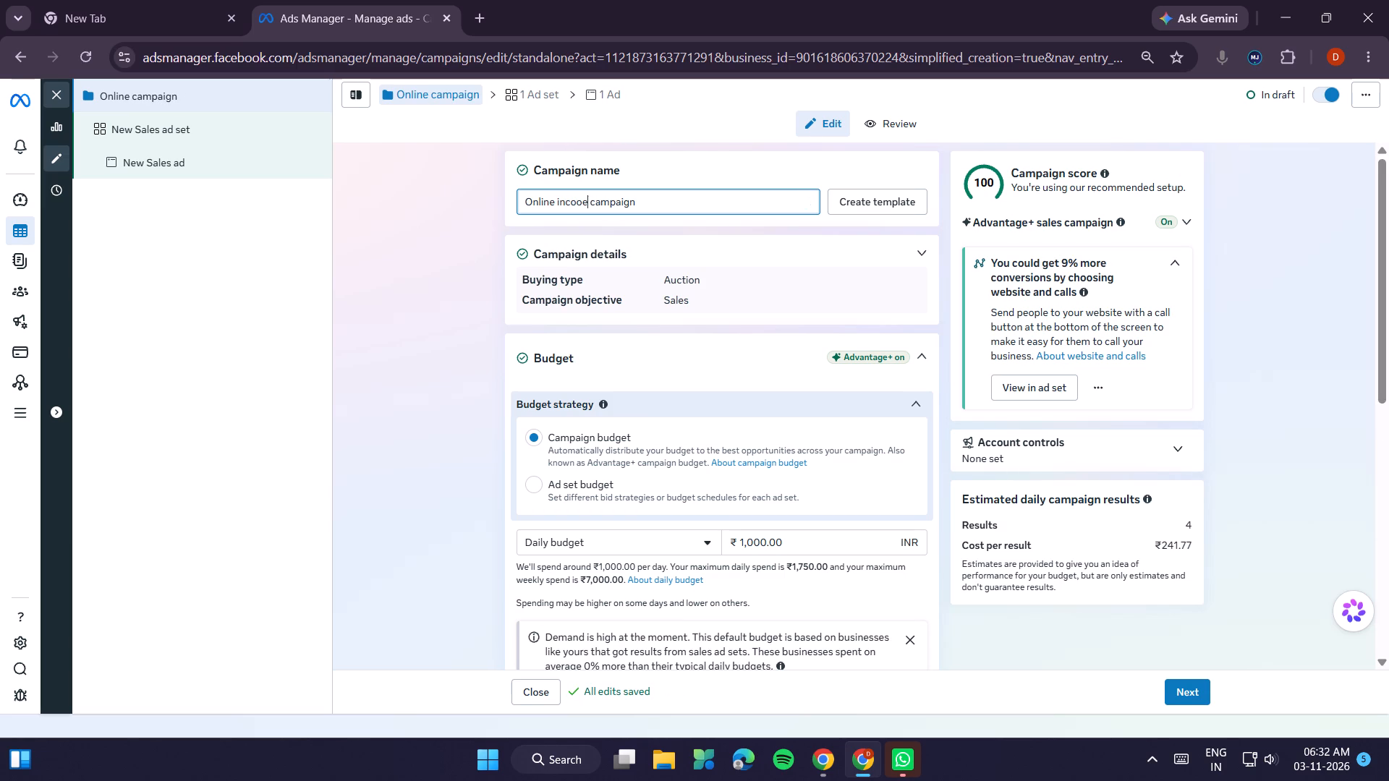
key(BackSpace)
key(BackSpace)
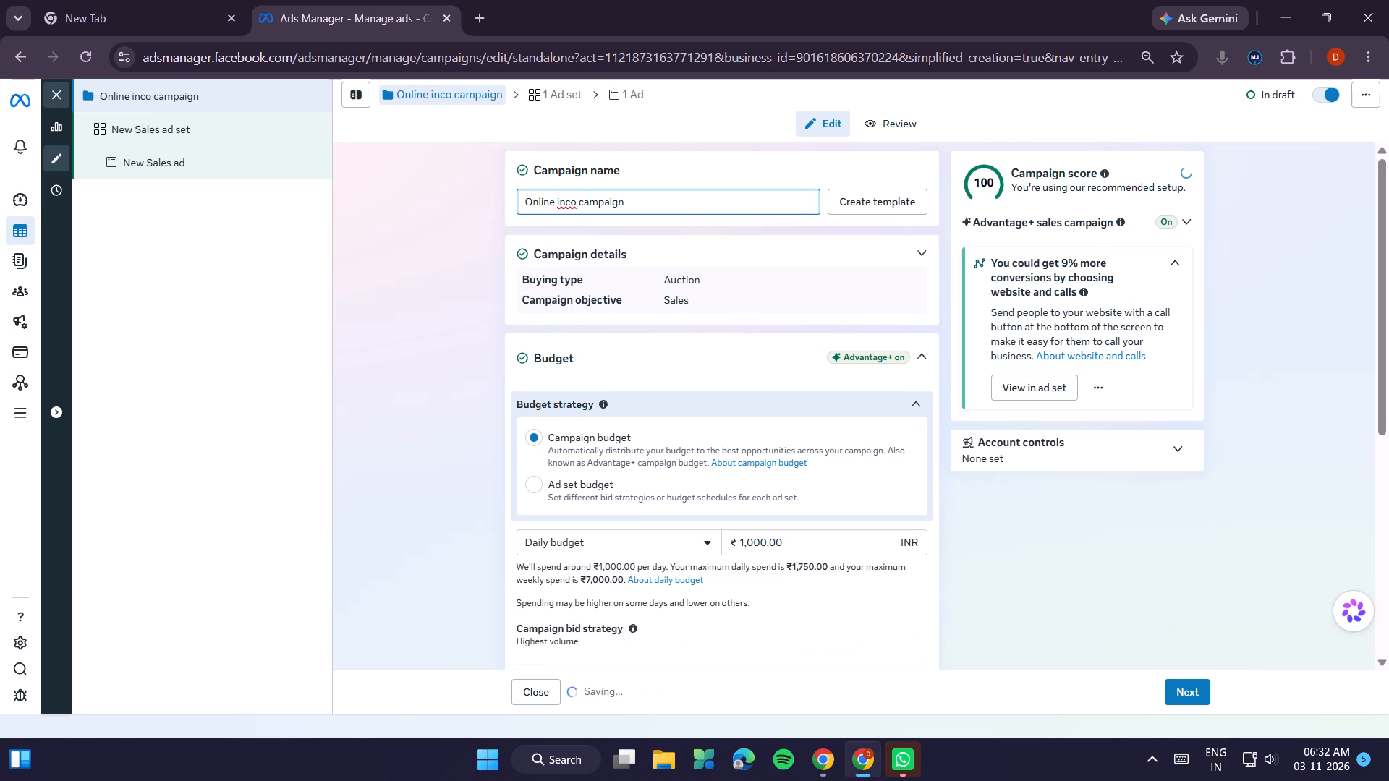
text(mee)
key(BackSpace)
key(BackSpace)
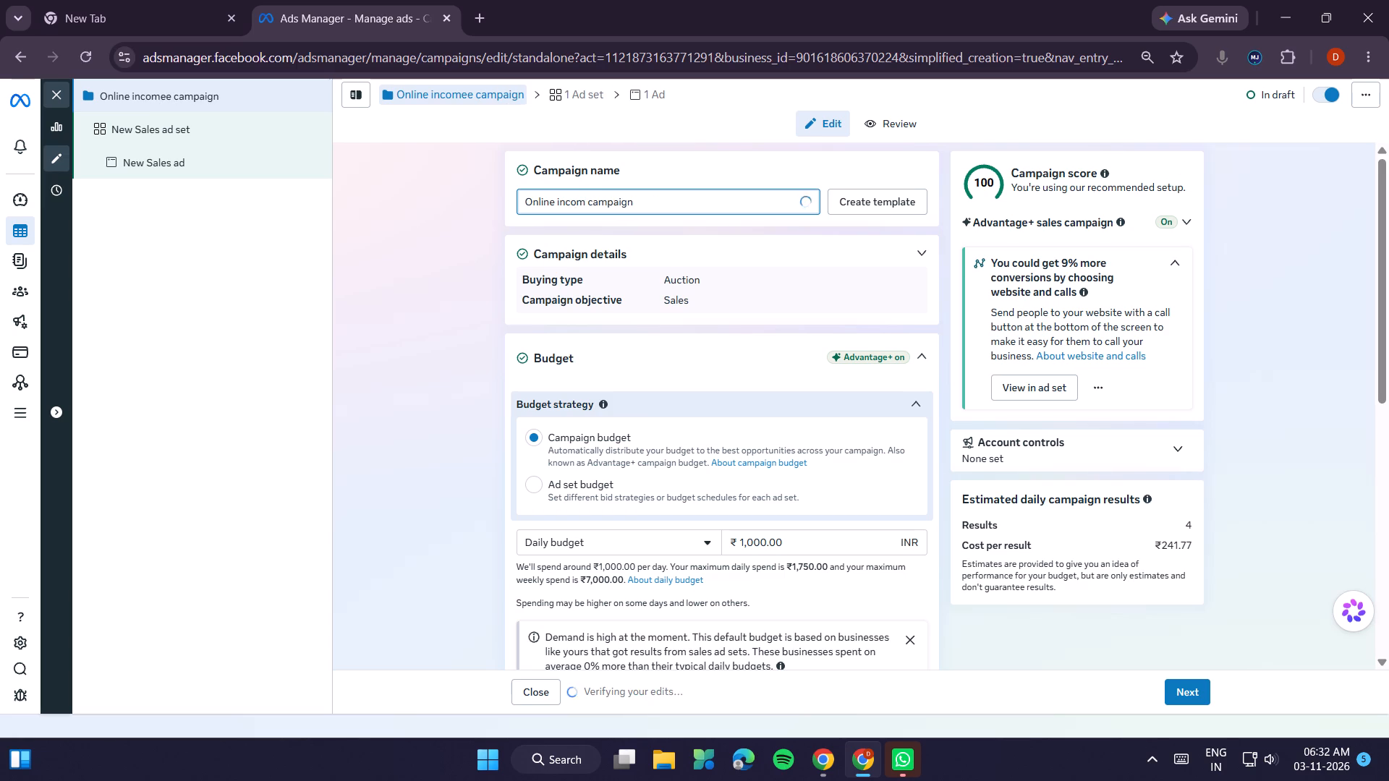
key(e)
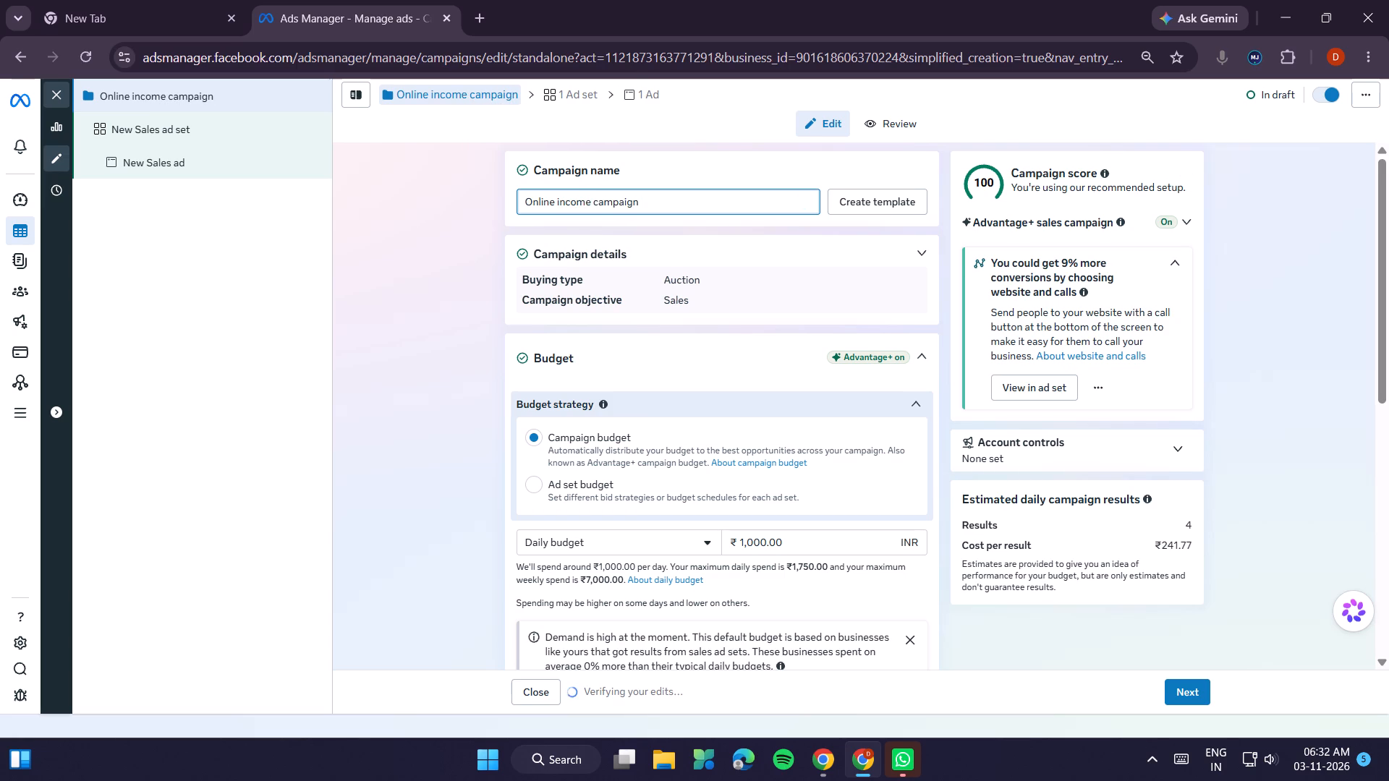
key(e)
text(bok)
key(BackSpace)
key(BackSpace)
key(BackSpace)
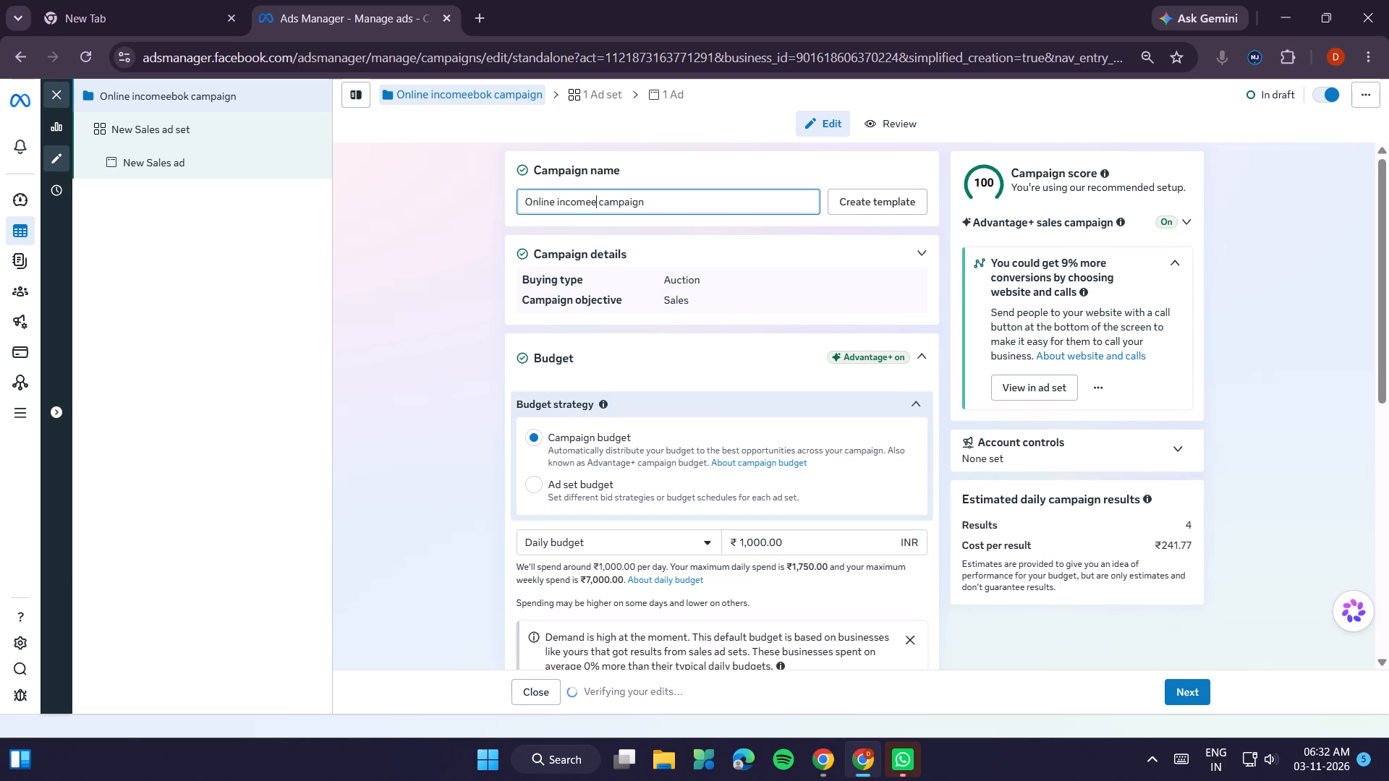
key(BackSpace)
key(space)
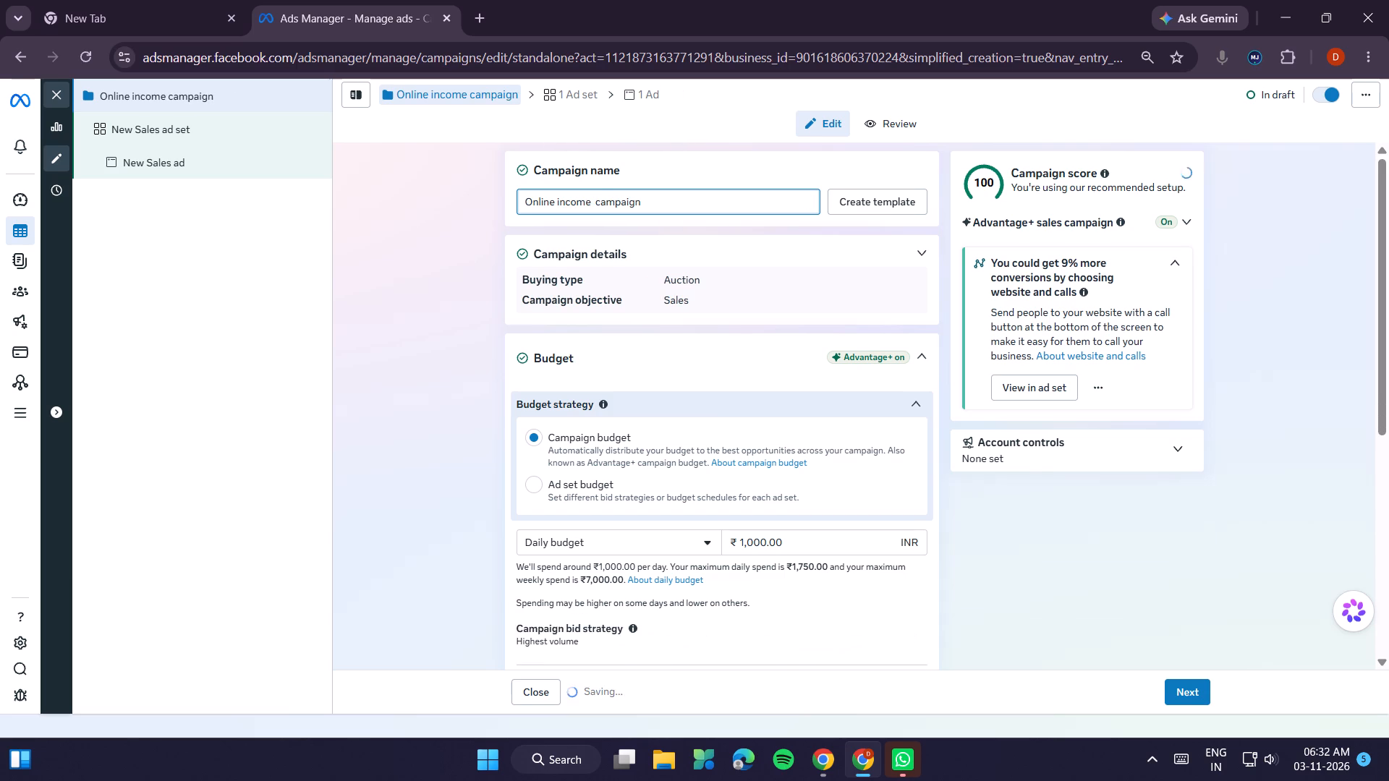
text(eboook)
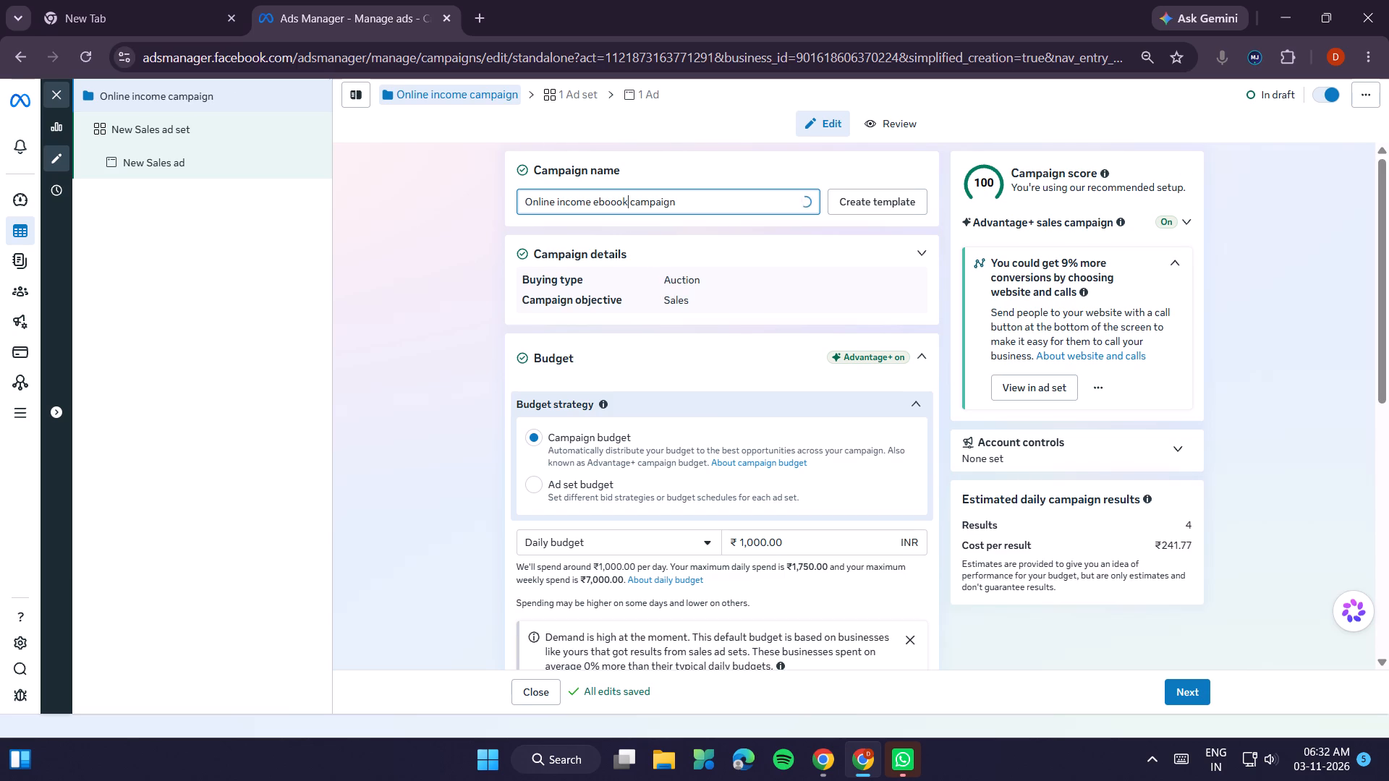
key(Left)
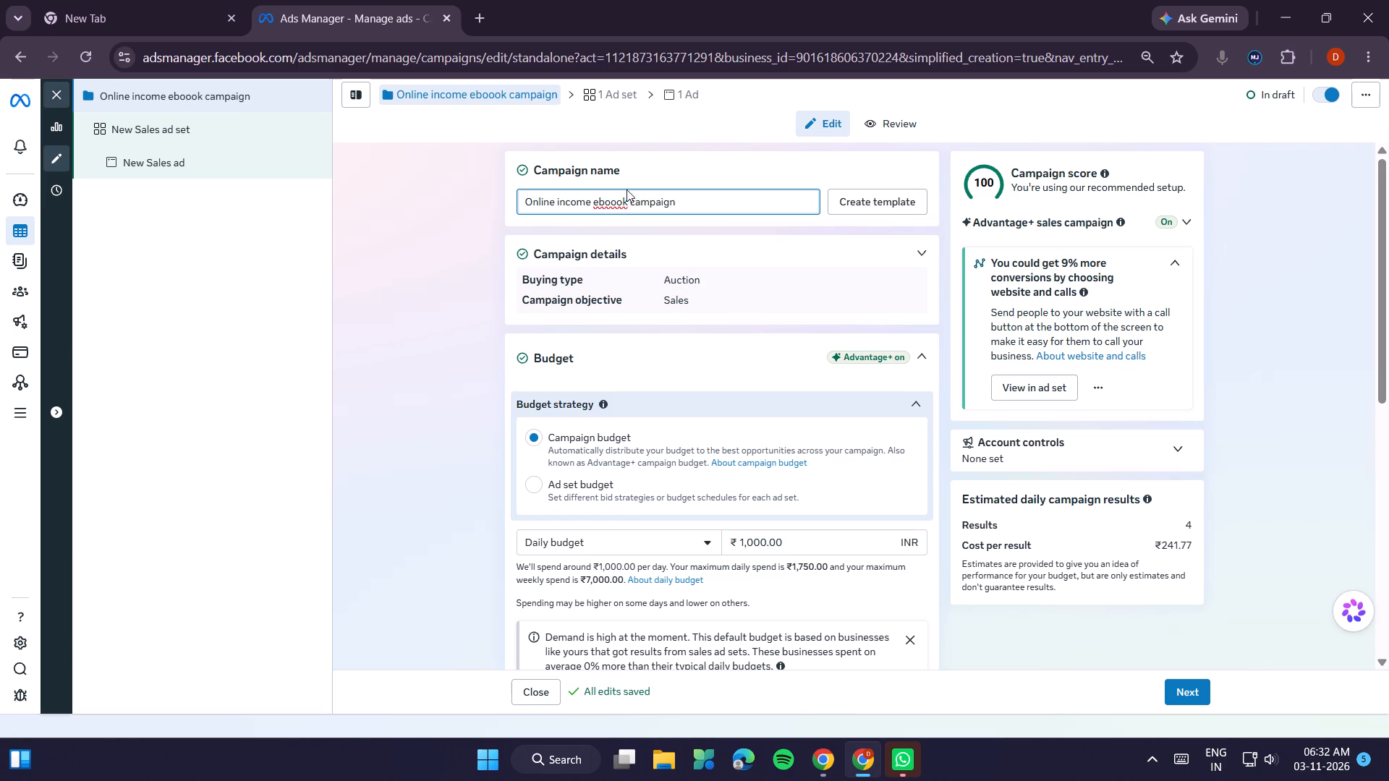
click(608, 200)
key(BackSpace)
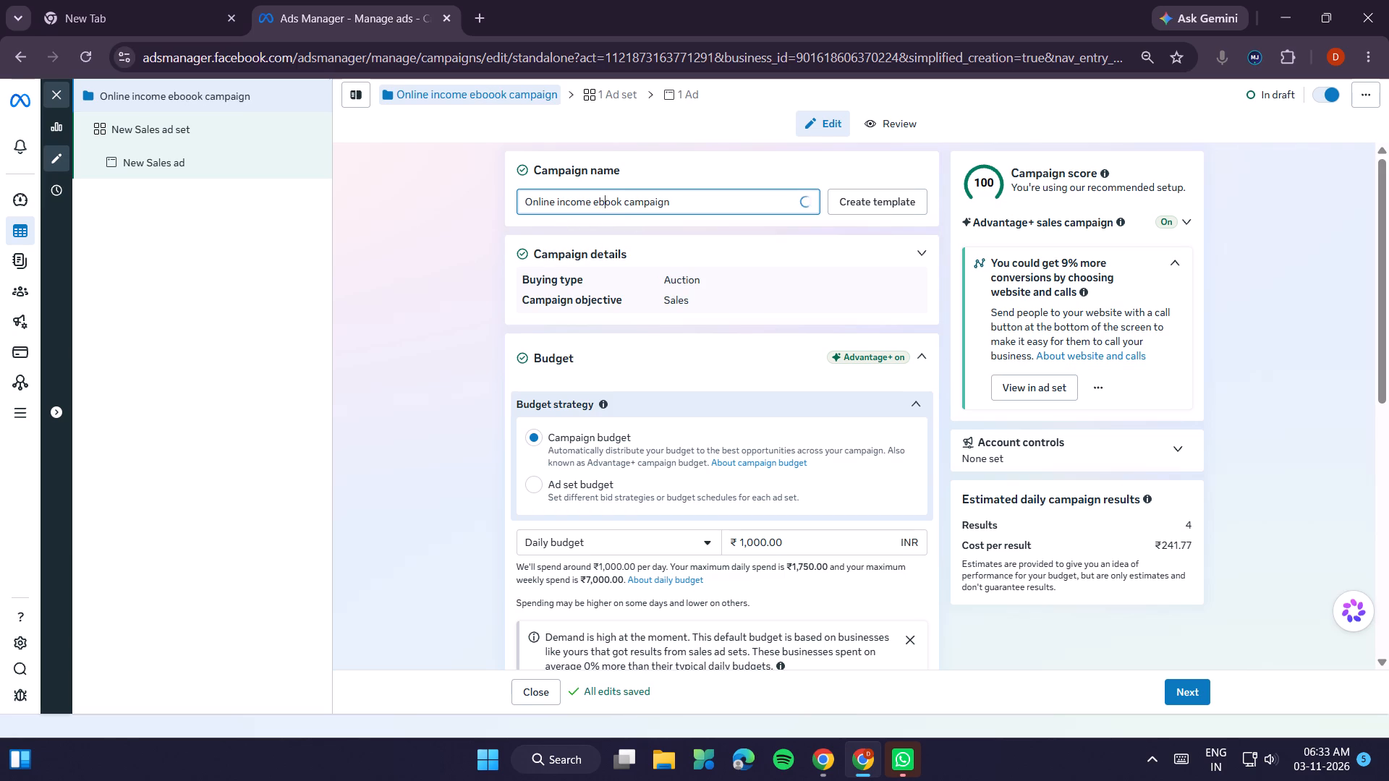
Copy the words "Online income ebook" from the campaign name.
drag(525, 205, 563, 205)
drag(600, 205, 613, 205)
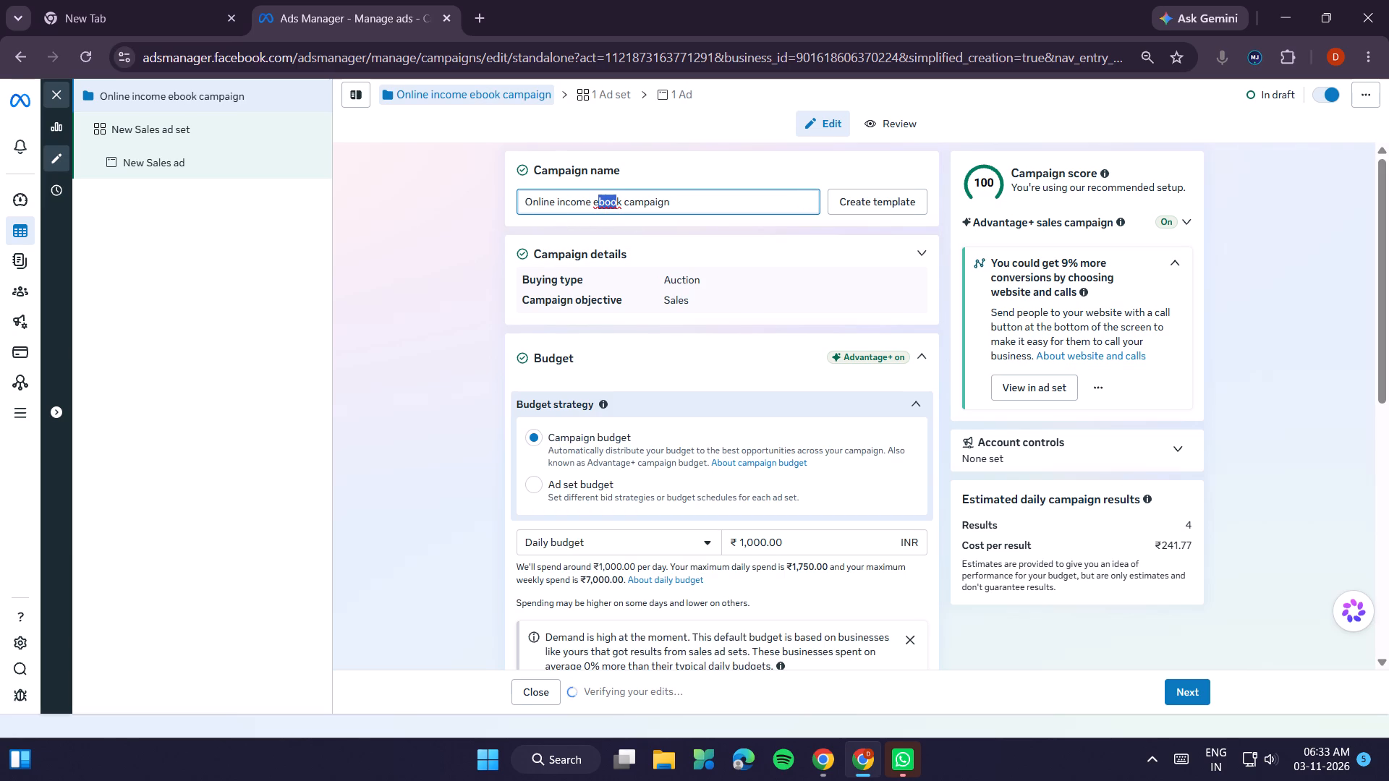
click(522, 206)
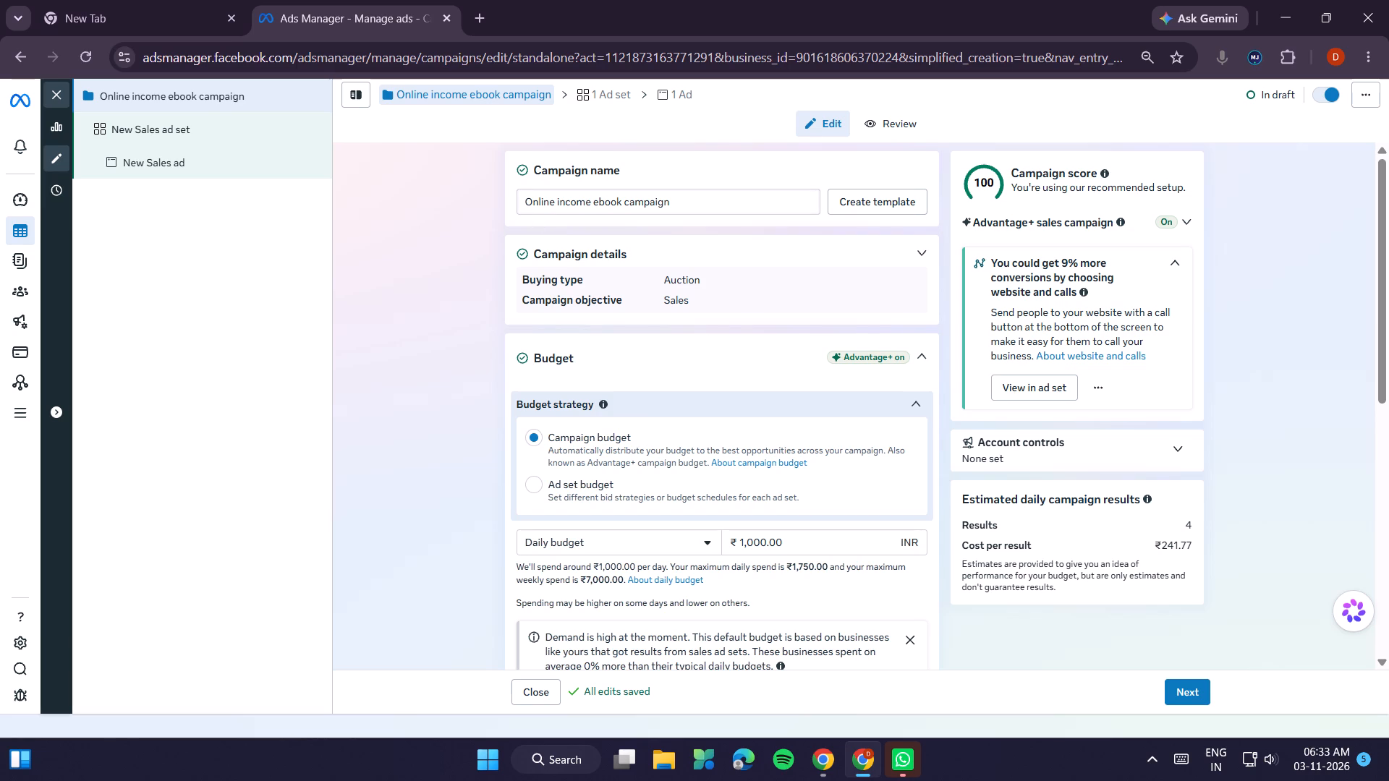
drag(526, 203, 578, 204)
drag(582, 204, 602, 204)
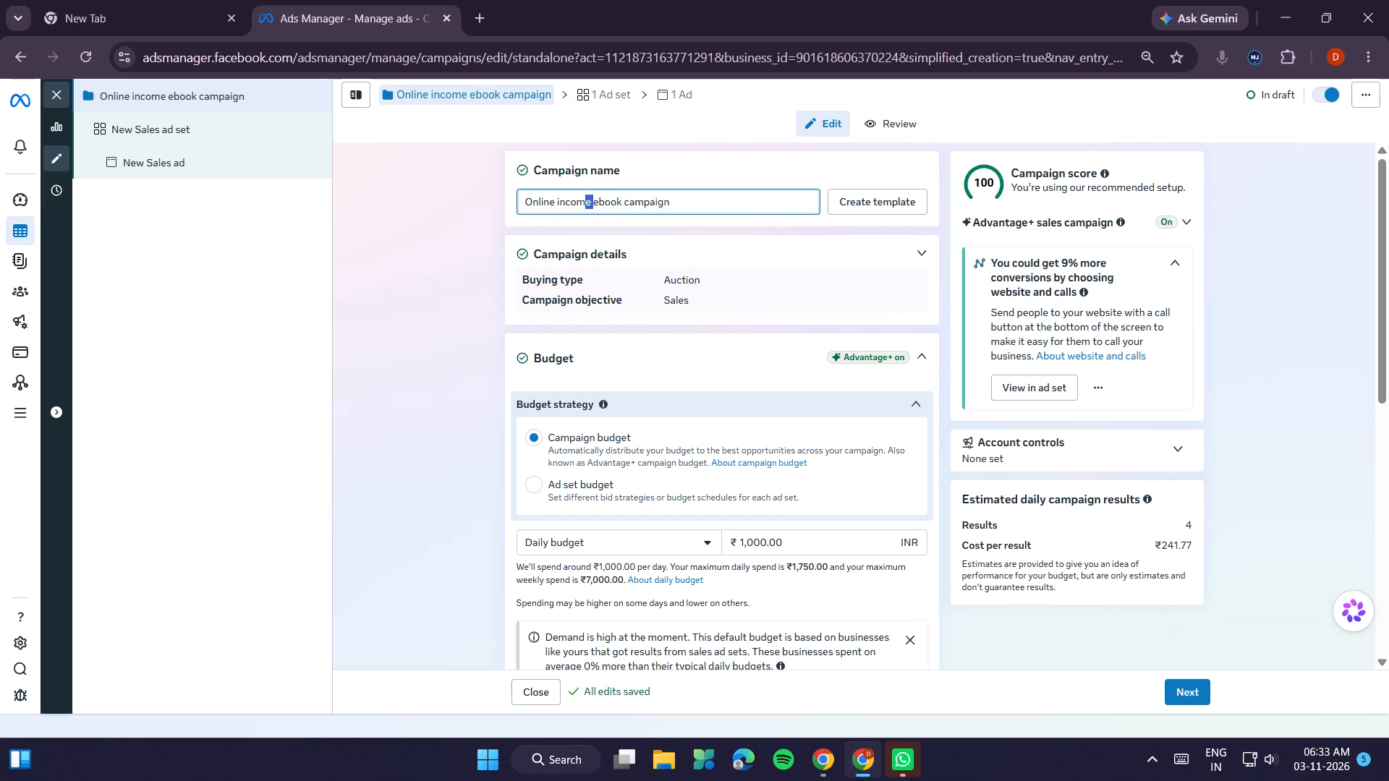
drag(602, 204, 613, 204)
click(524, 202)
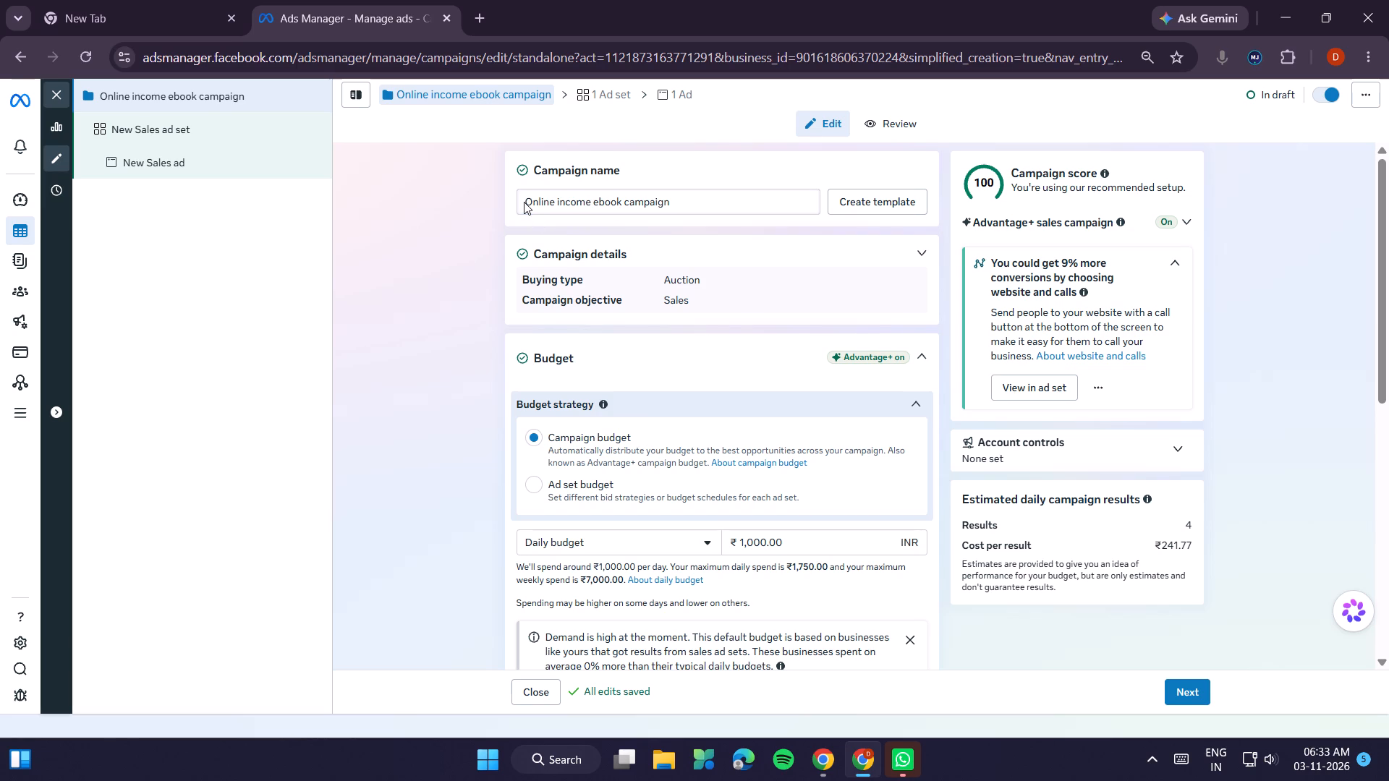
drag(524, 202, 625, 205)
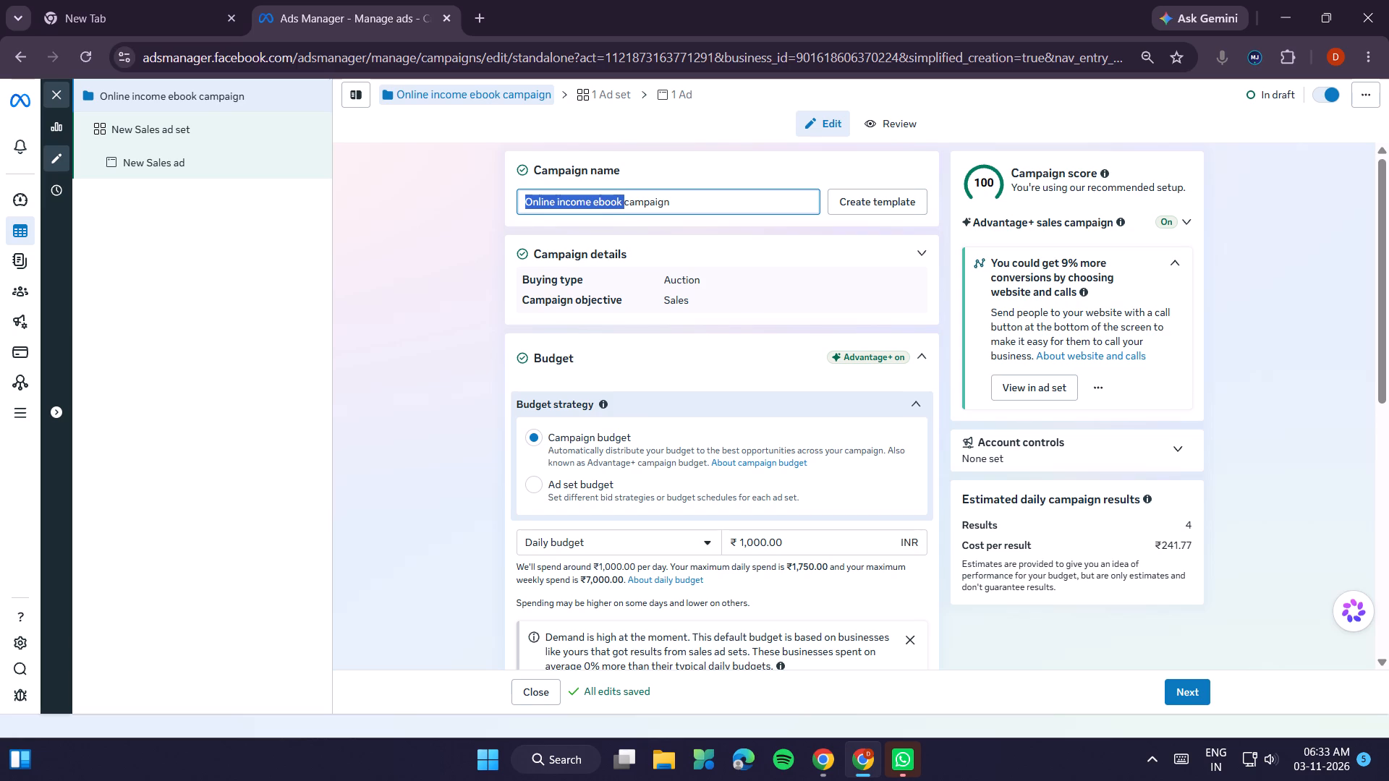
drag(625, 205, 623, 206)
right_click(581, 197)
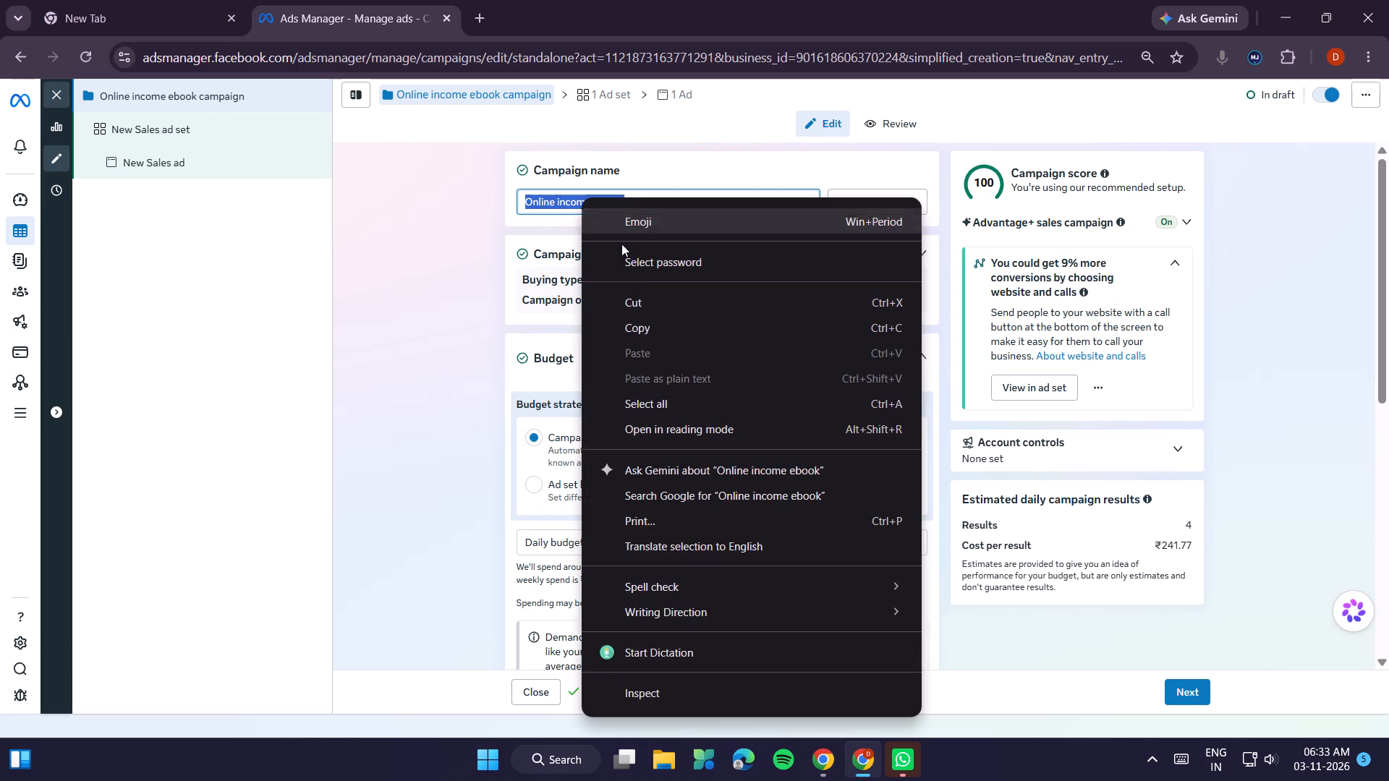
click(661, 317)
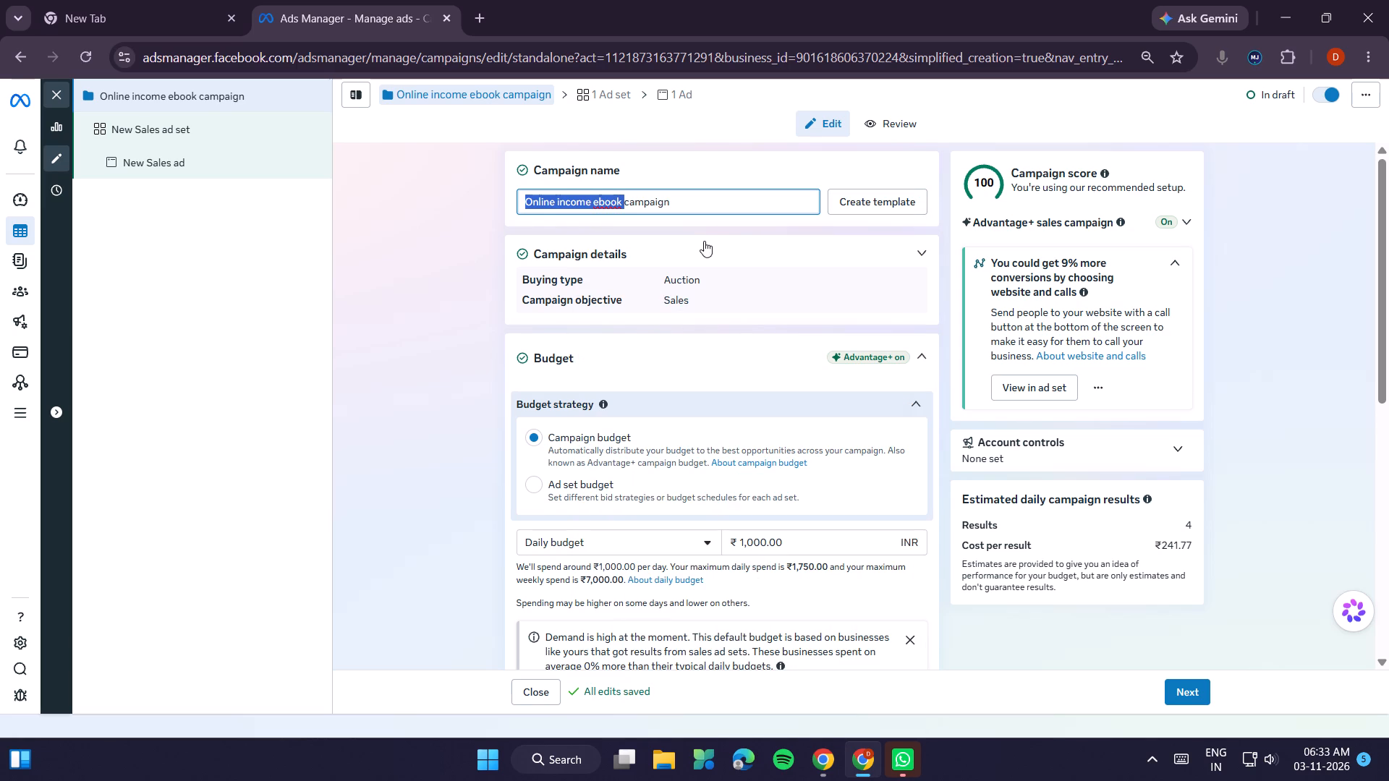
click(430, 242)
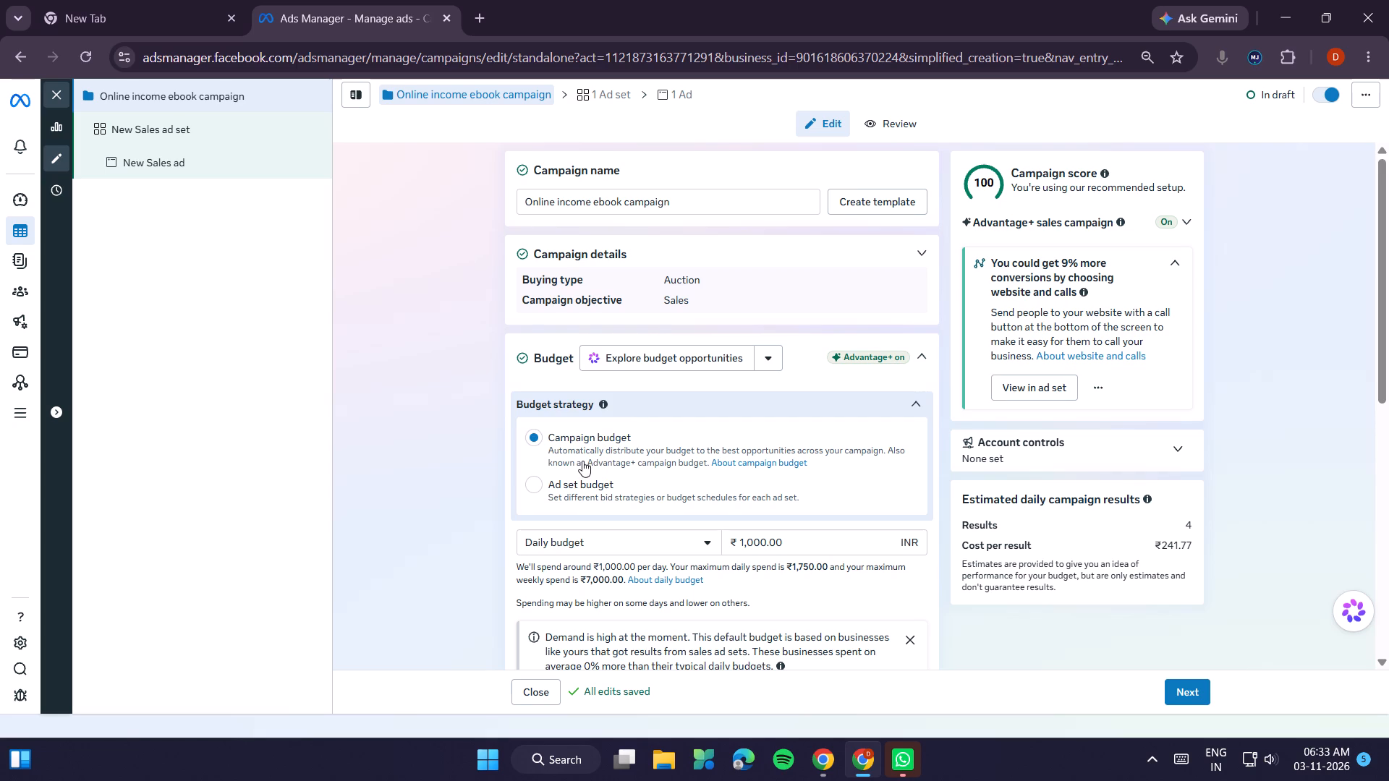
Set the campaign's daily budget to ₹200.
scroll(571, 469, down, 1)
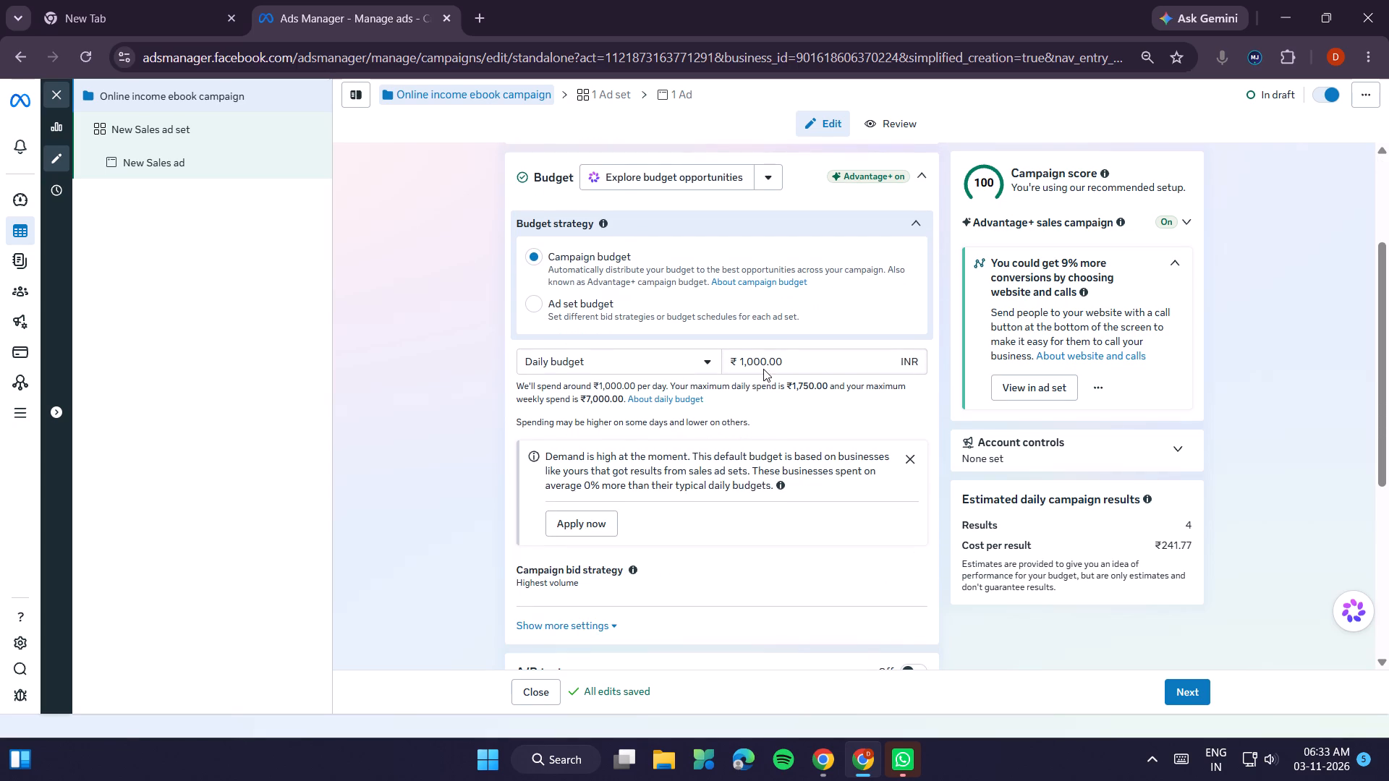
click(765, 361)
click(778, 363)
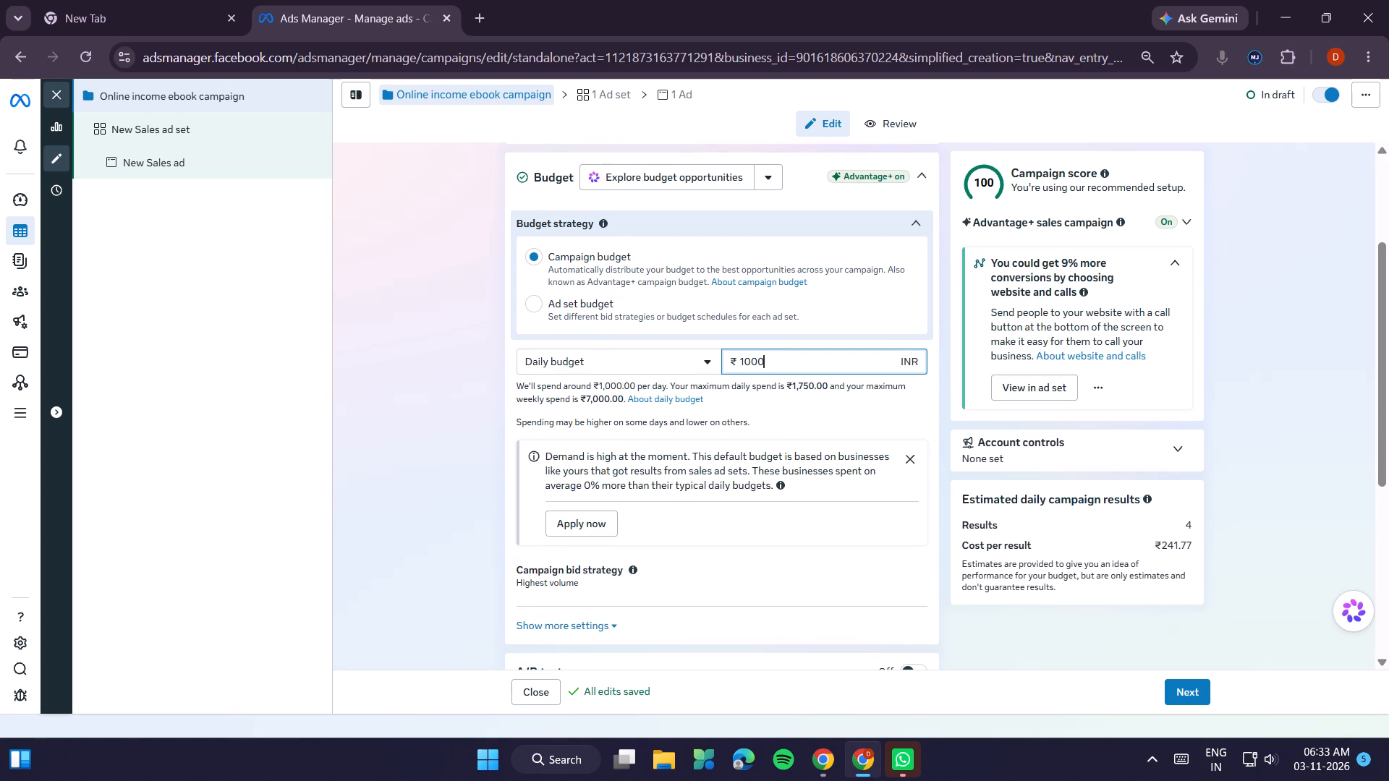
key(BackSpace)
key(BackSpace)
key(BackSpace)
key(BackSpace)
key(BackSpace)
key(BackSpace)
text(20)
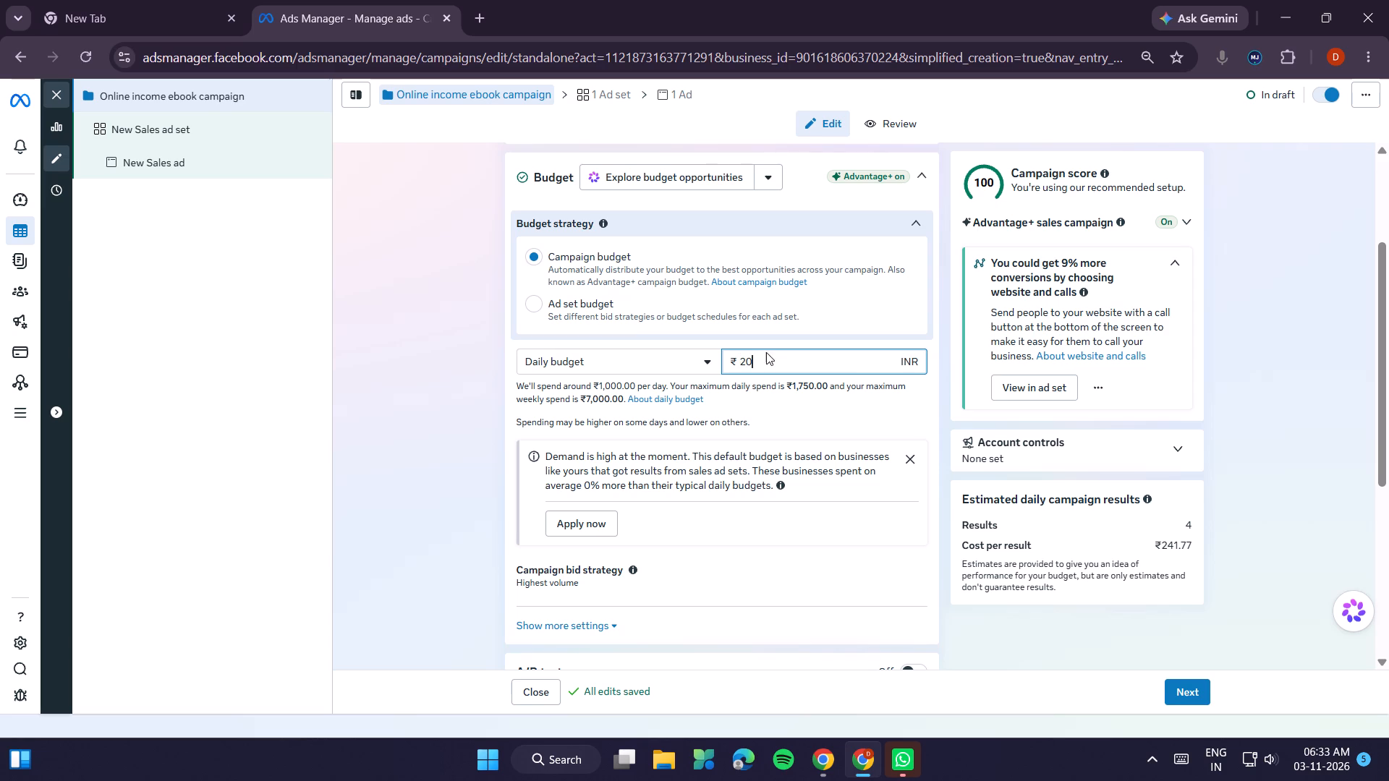
key(0)
click(538, 402)
click(460, 443)
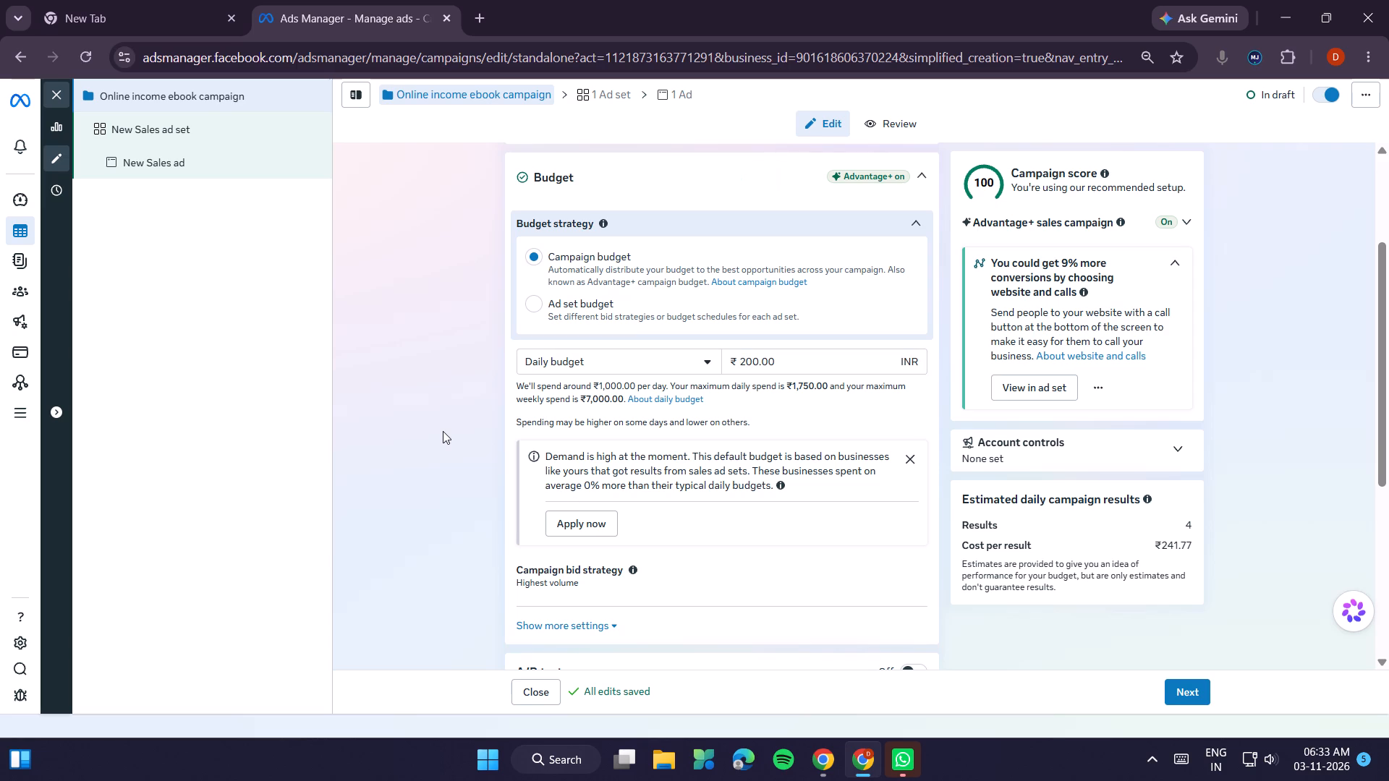
Examine the remaining campaign settings, including the Special Ad Categories, audience segment reporting and additional budget settings.
scroll(443, 427, down, 1)
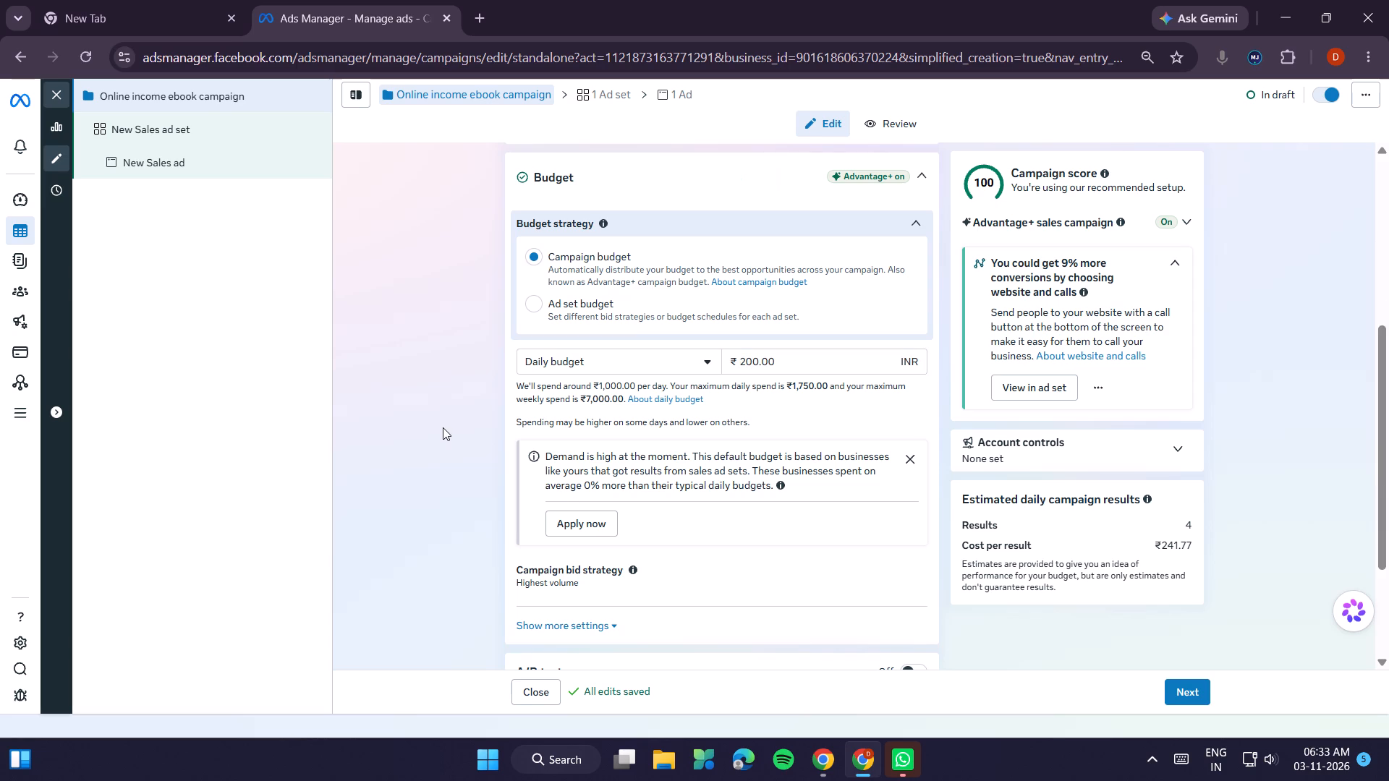
scroll(443, 427, down, 2)
scroll(738, 432, down, 4)
scroll(736, 438, up, 2)
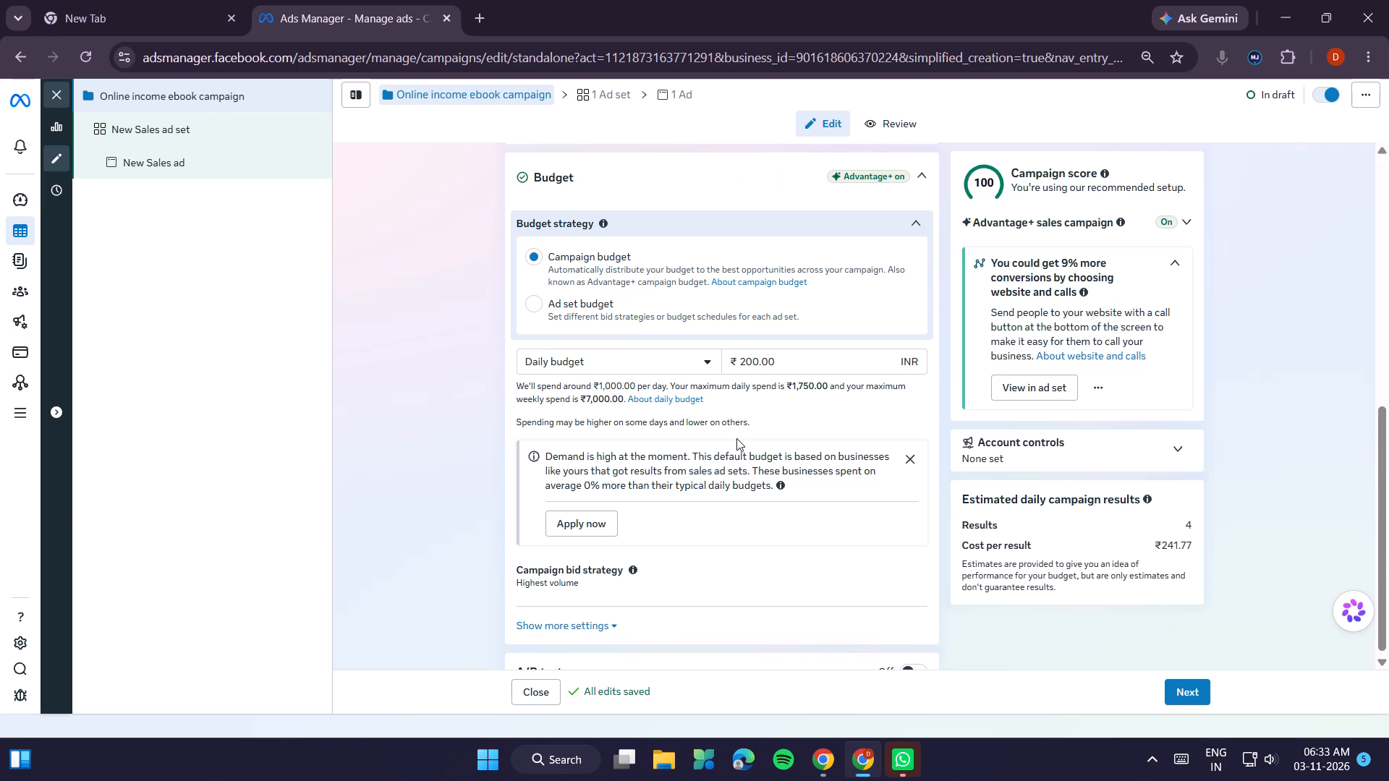
scroll(736, 438, up, 4)
scroll(736, 438, down, 4)
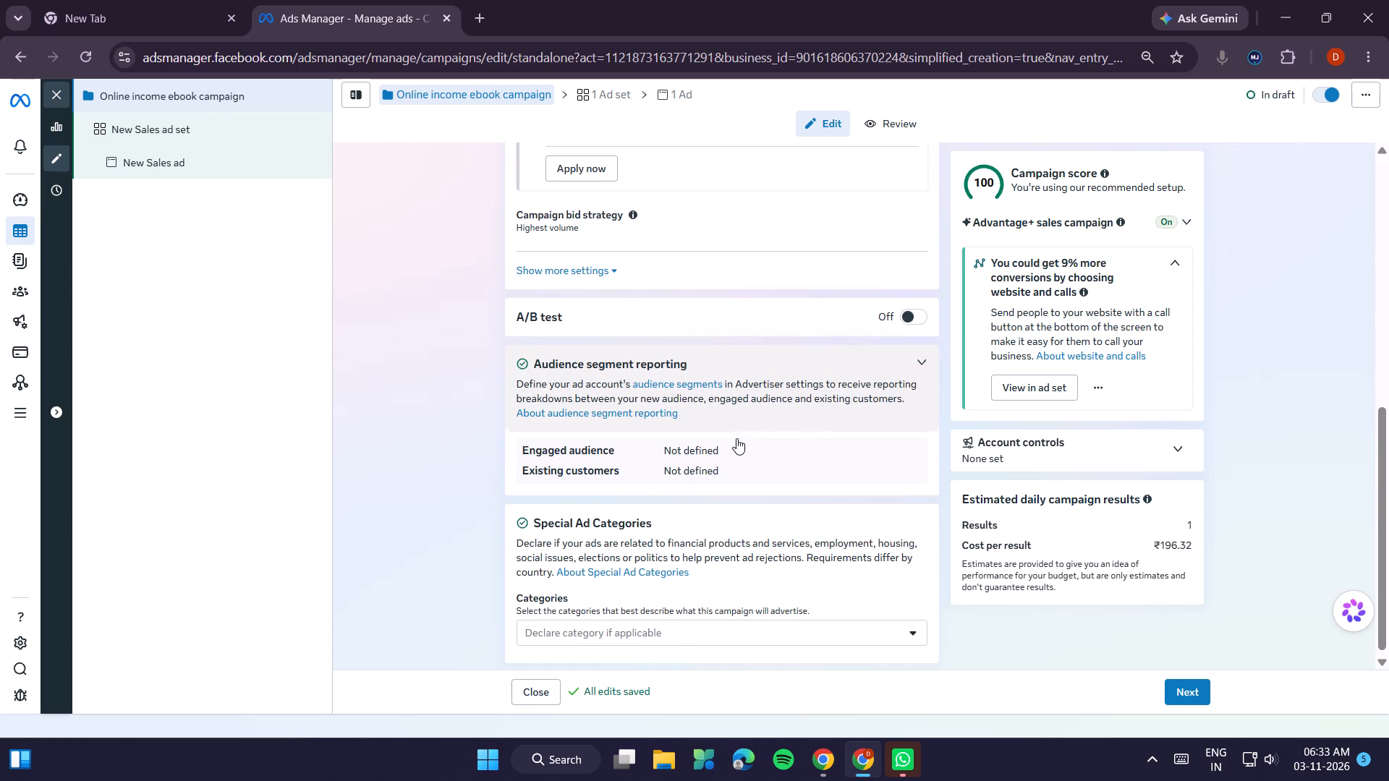
scroll(736, 438, down, 5)
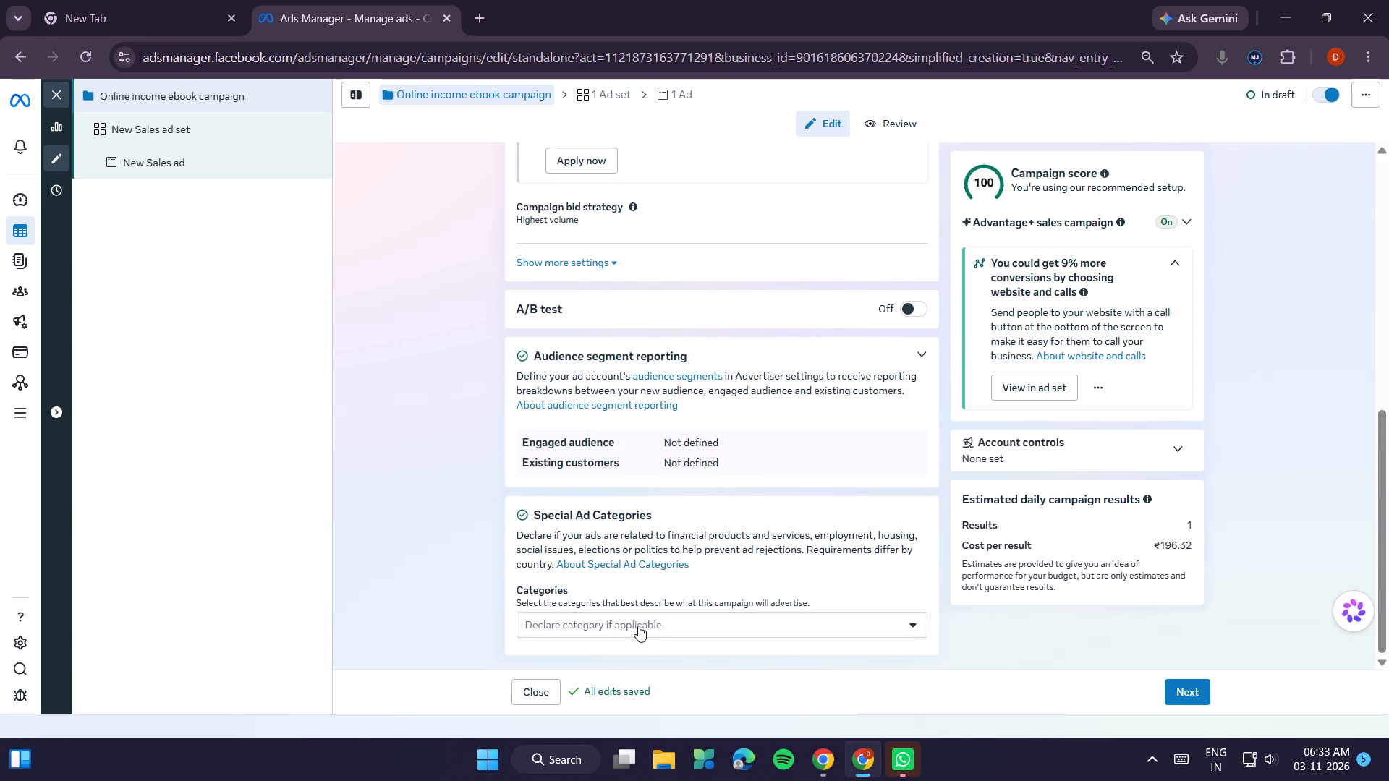
click(638, 626)
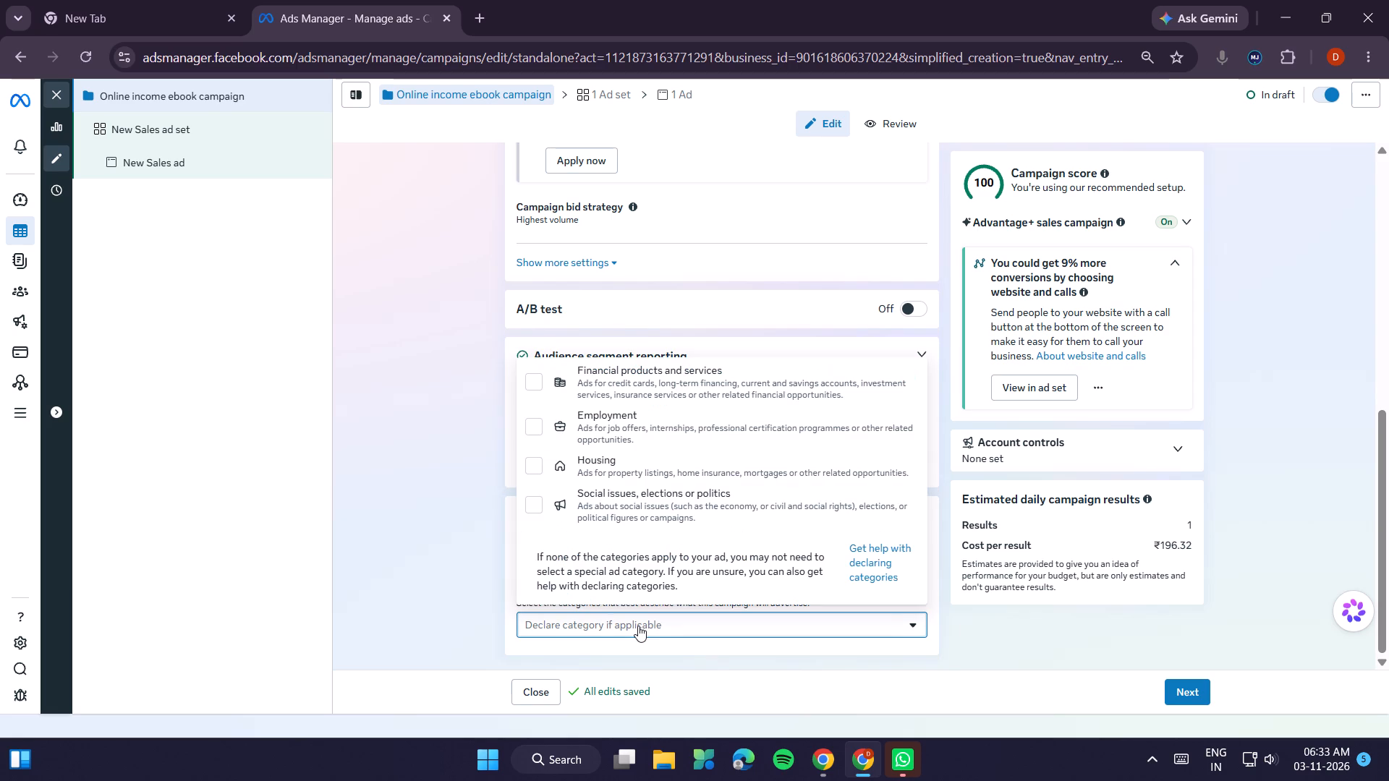
click(452, 469)
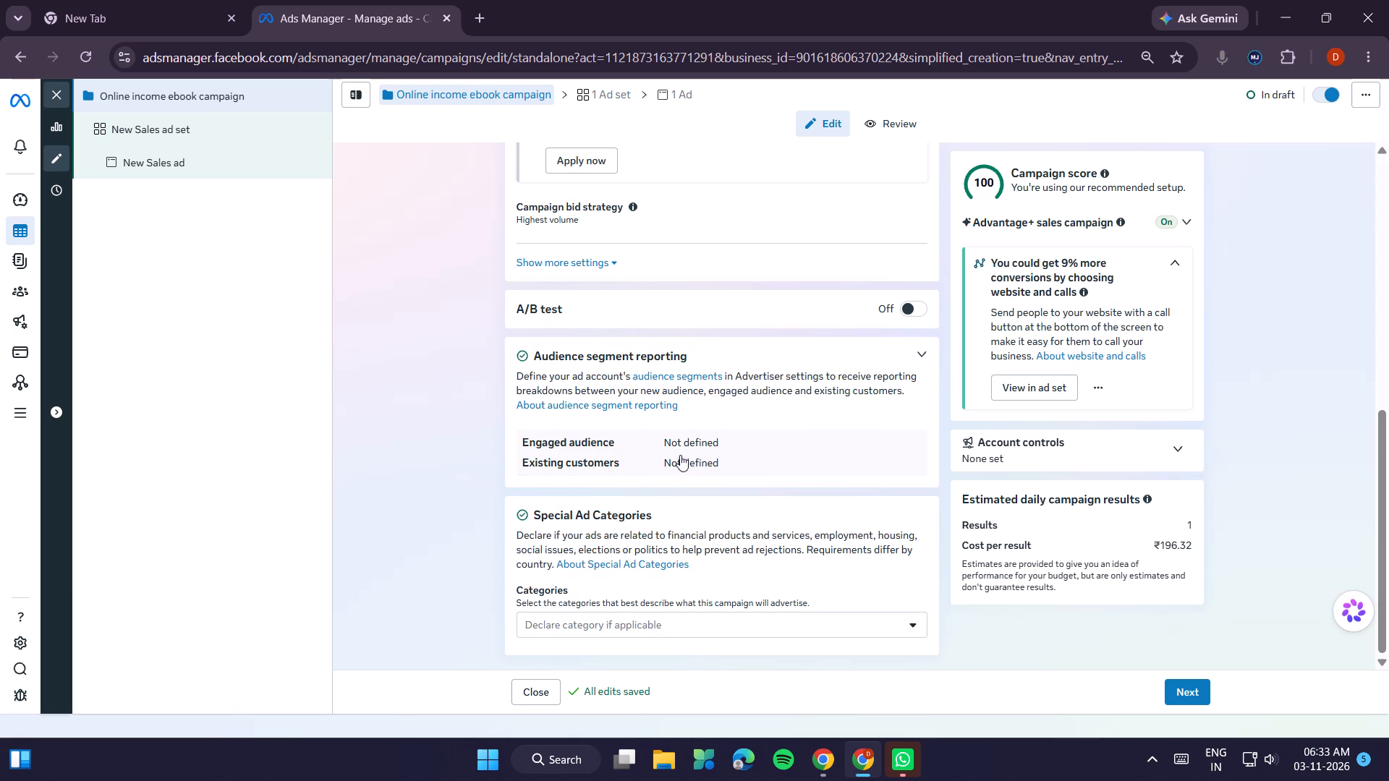
click(906, 354)
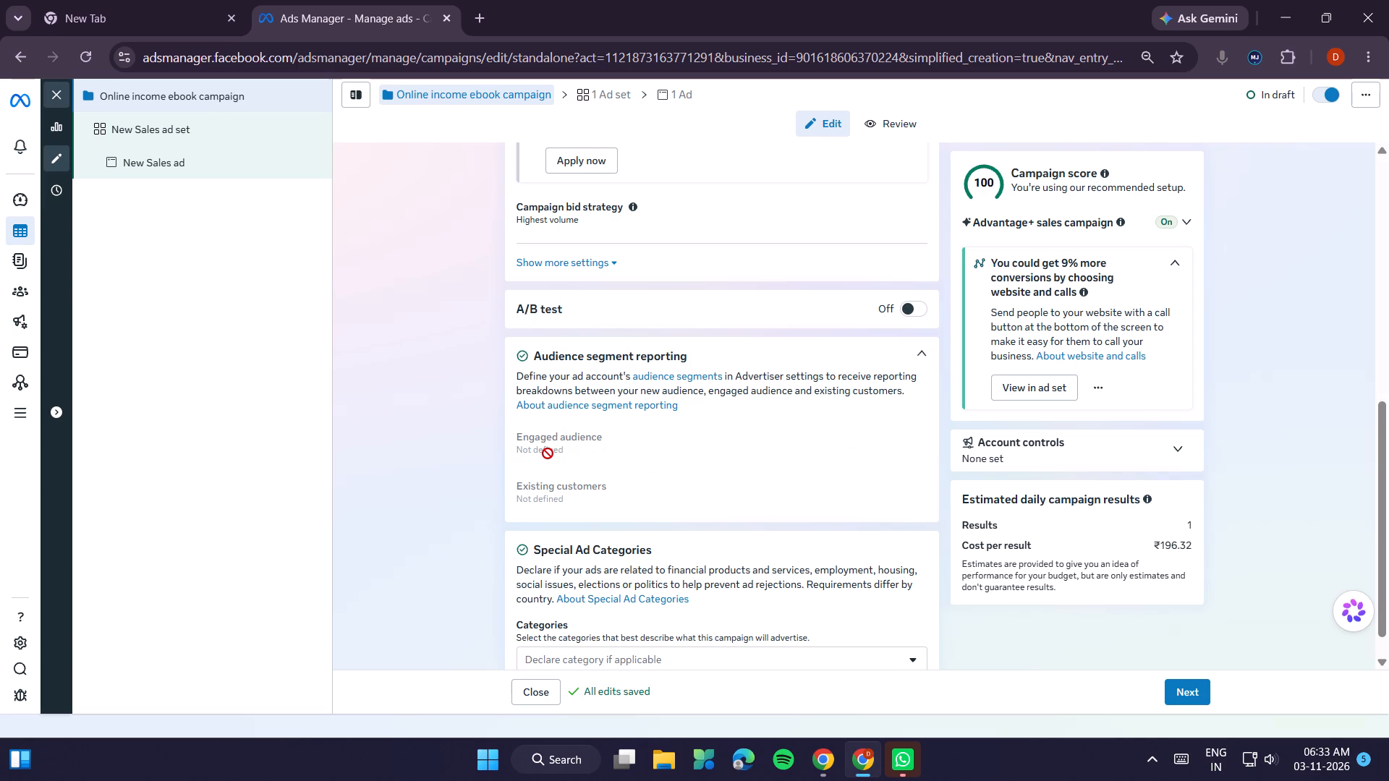
scroll(548, 453, up, 1)
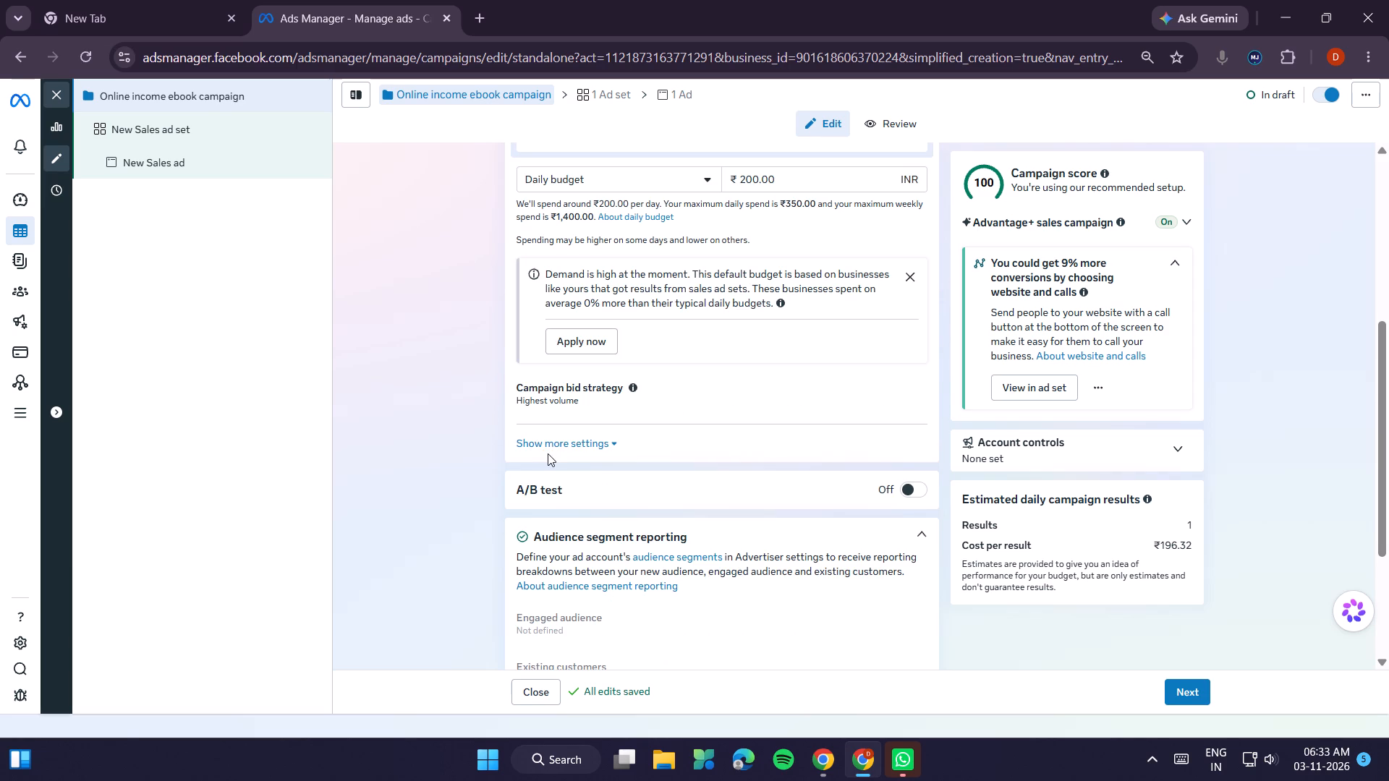
scroll(548, 453, up, 1)
scroll(548, 453, down, 1)
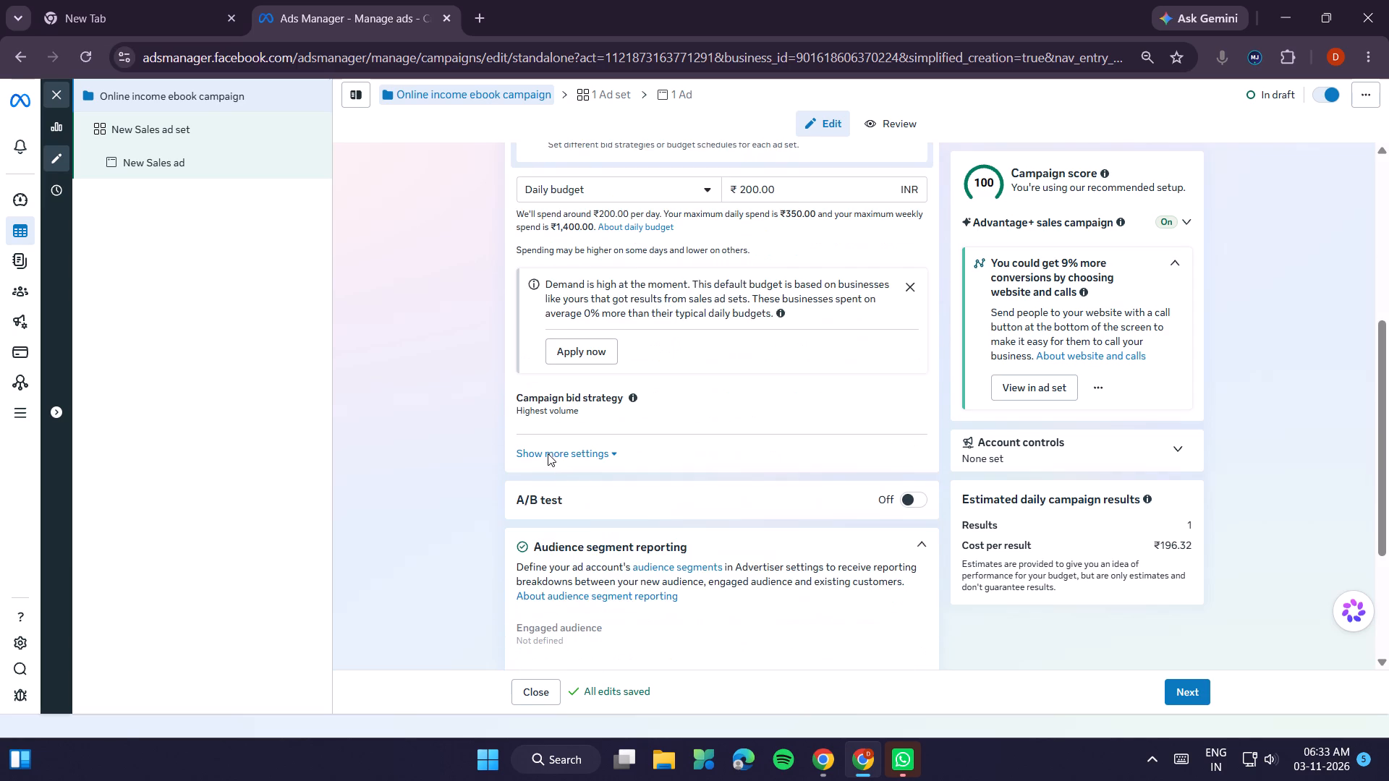
click(558, 445)
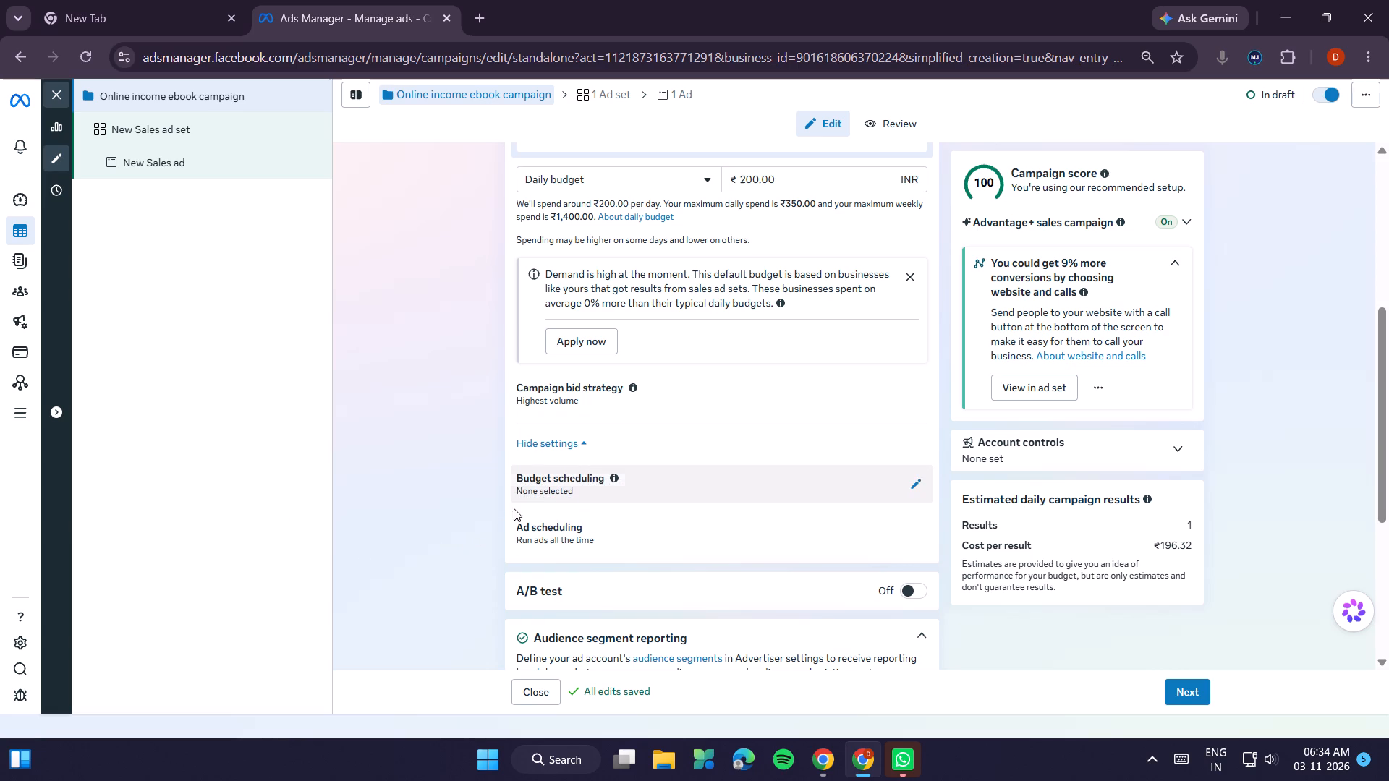
scroll(444, 510, up, 3)
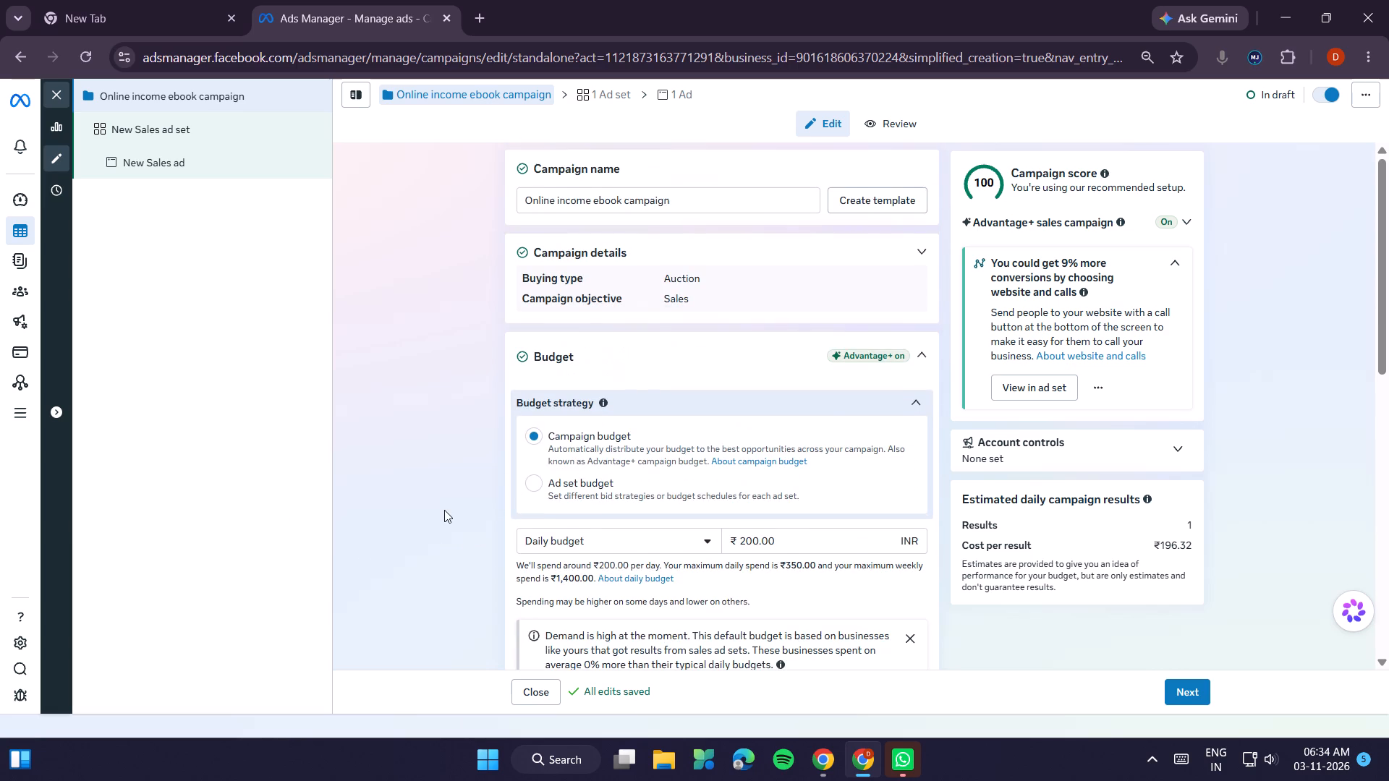
scroll(444, 510, down, 14)
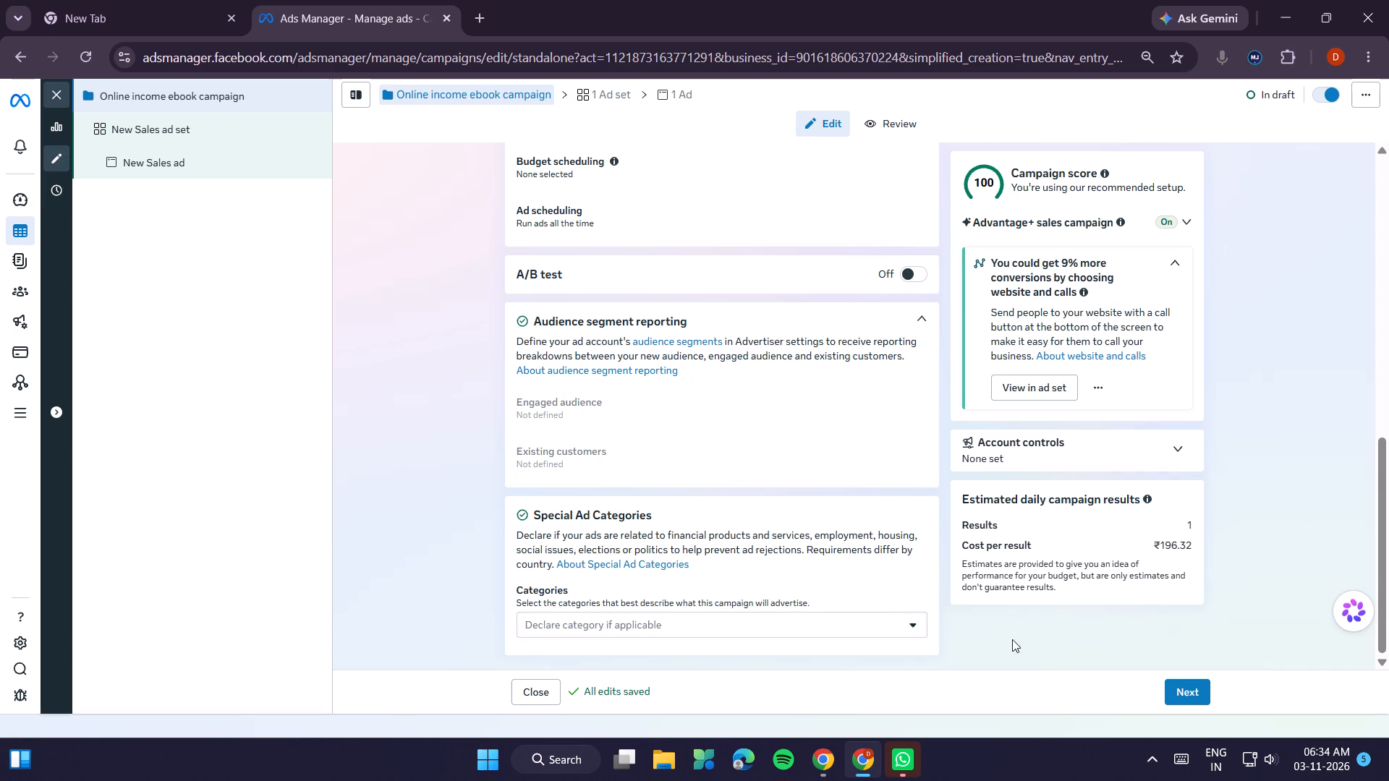
Proceed to the ad set and rename it "Online income ebook ad set" using the copied words.
click(1189, 688)
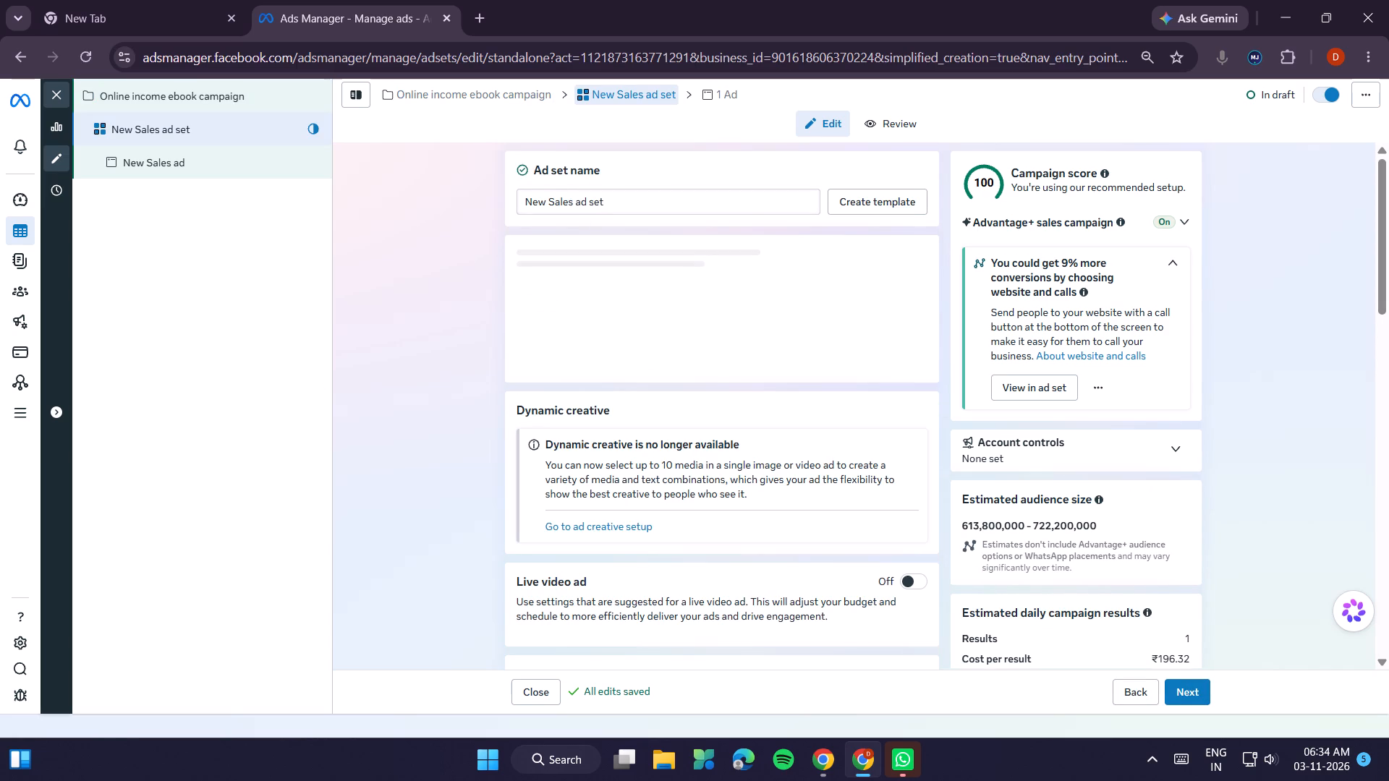
drag(570, 203, 501, 205)
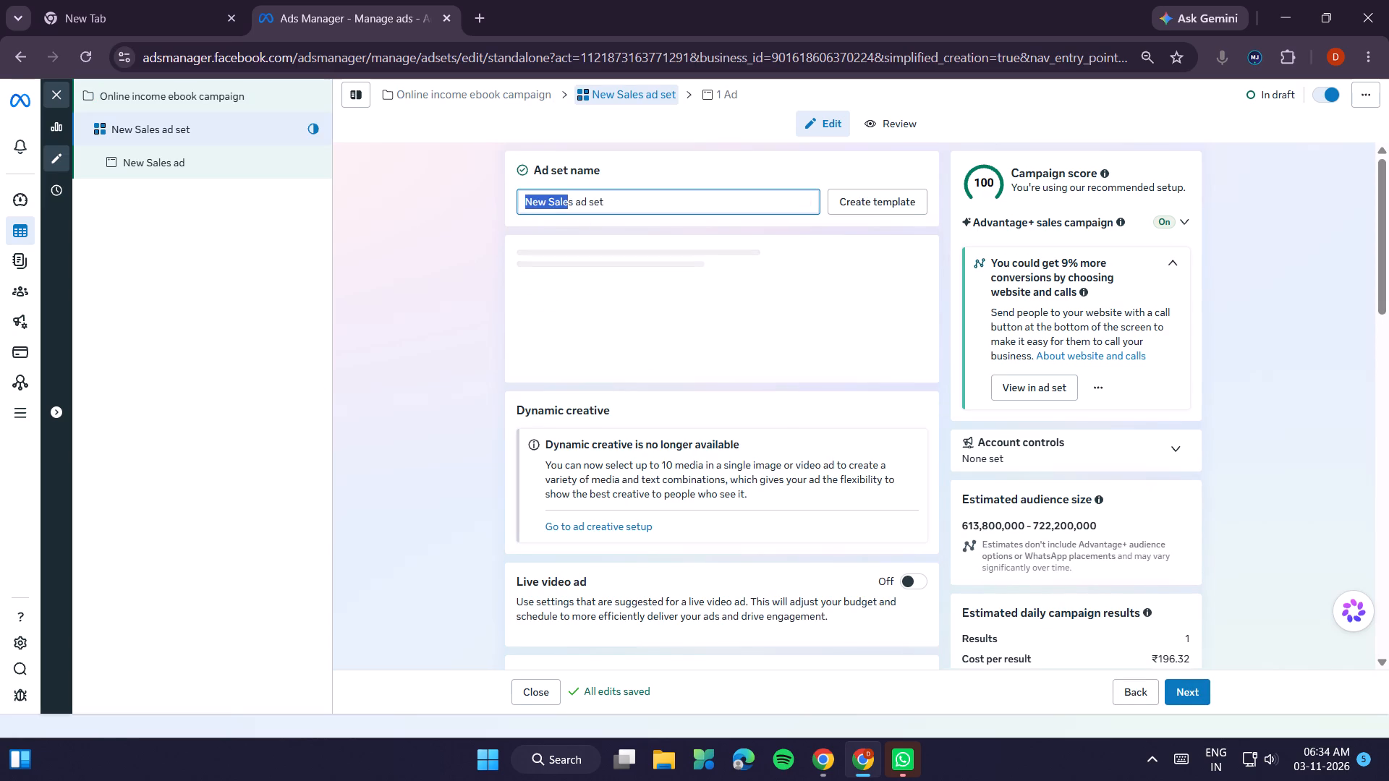
click(572, 200)
drag(572, 200, 499, 215)
right_click(557, 199)
click(600, 357)
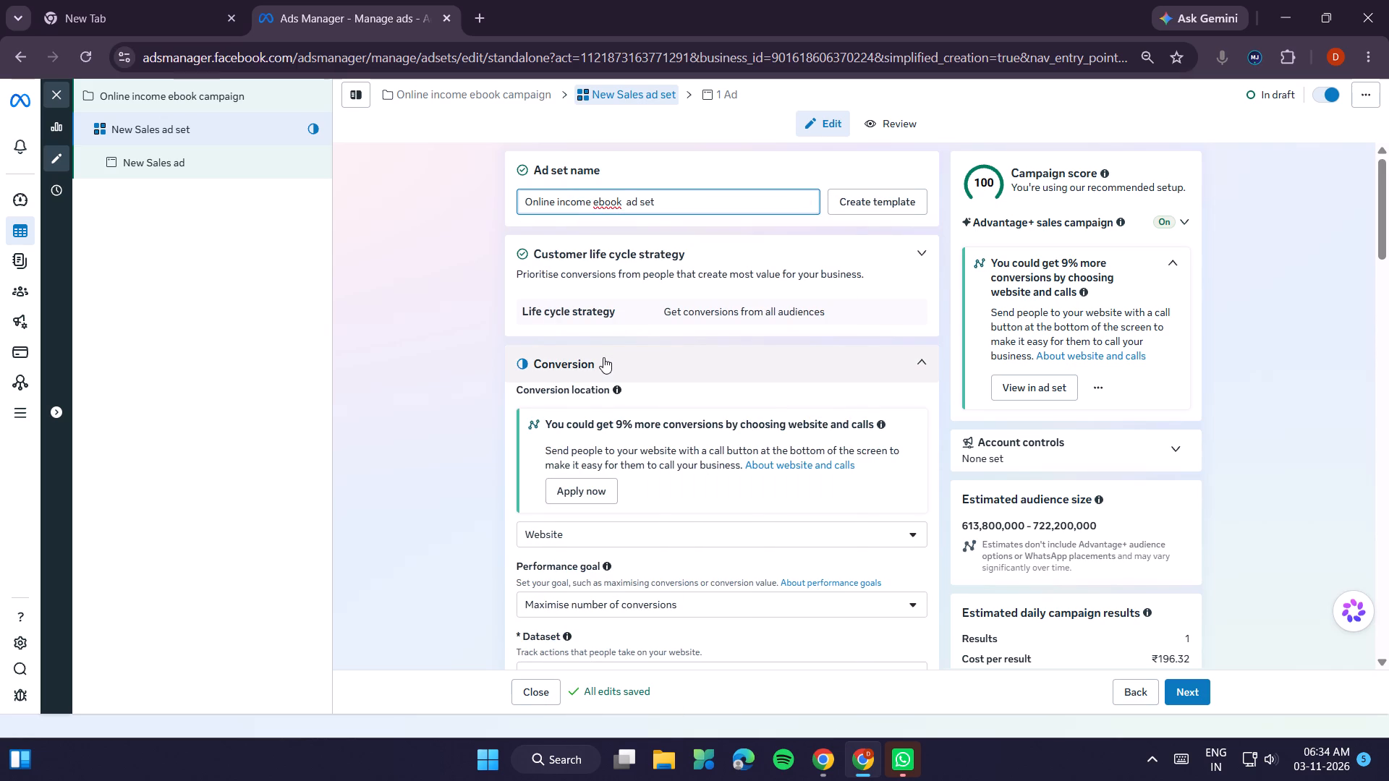
click(441, 366)
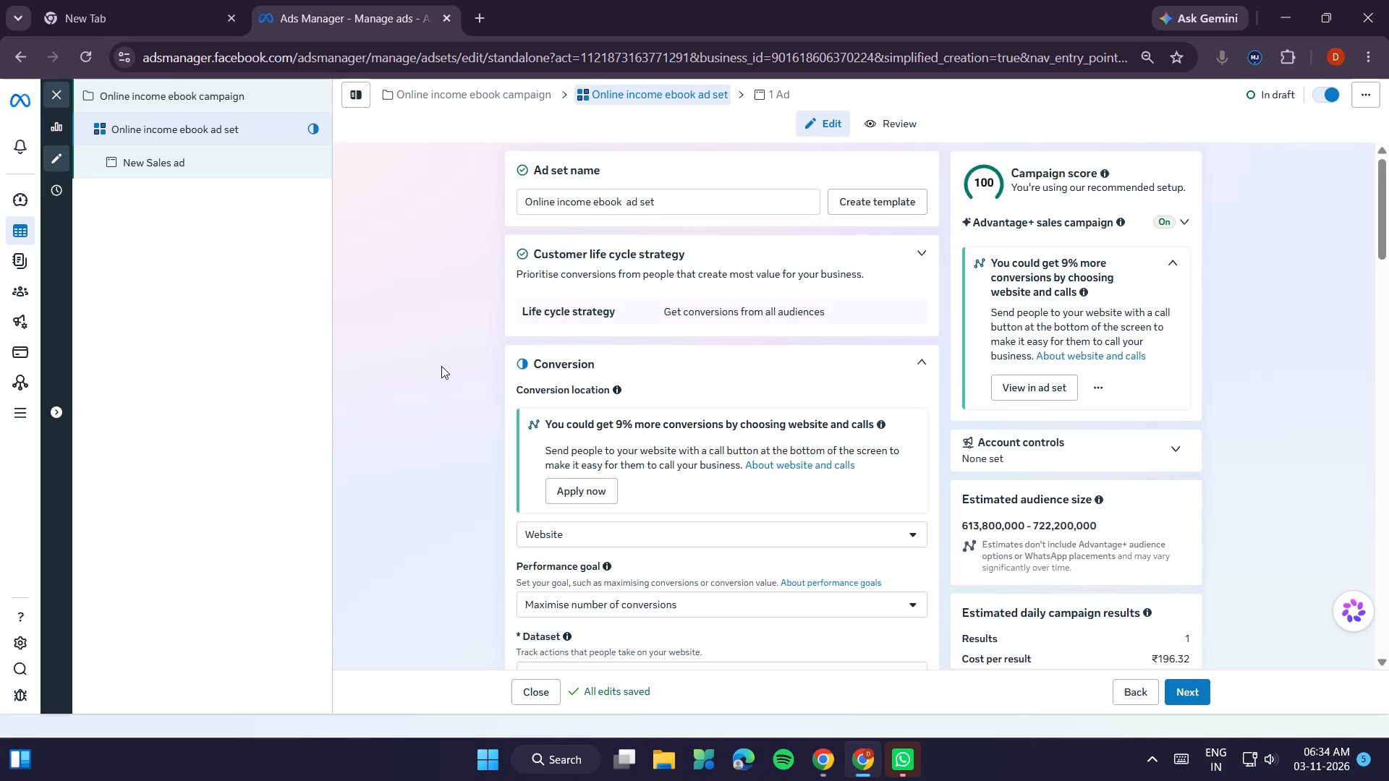
Examine the ad set's conversion options: conversion location, performance goal, dataset and the available conversion events.
scroll(441, 370, down, 1)
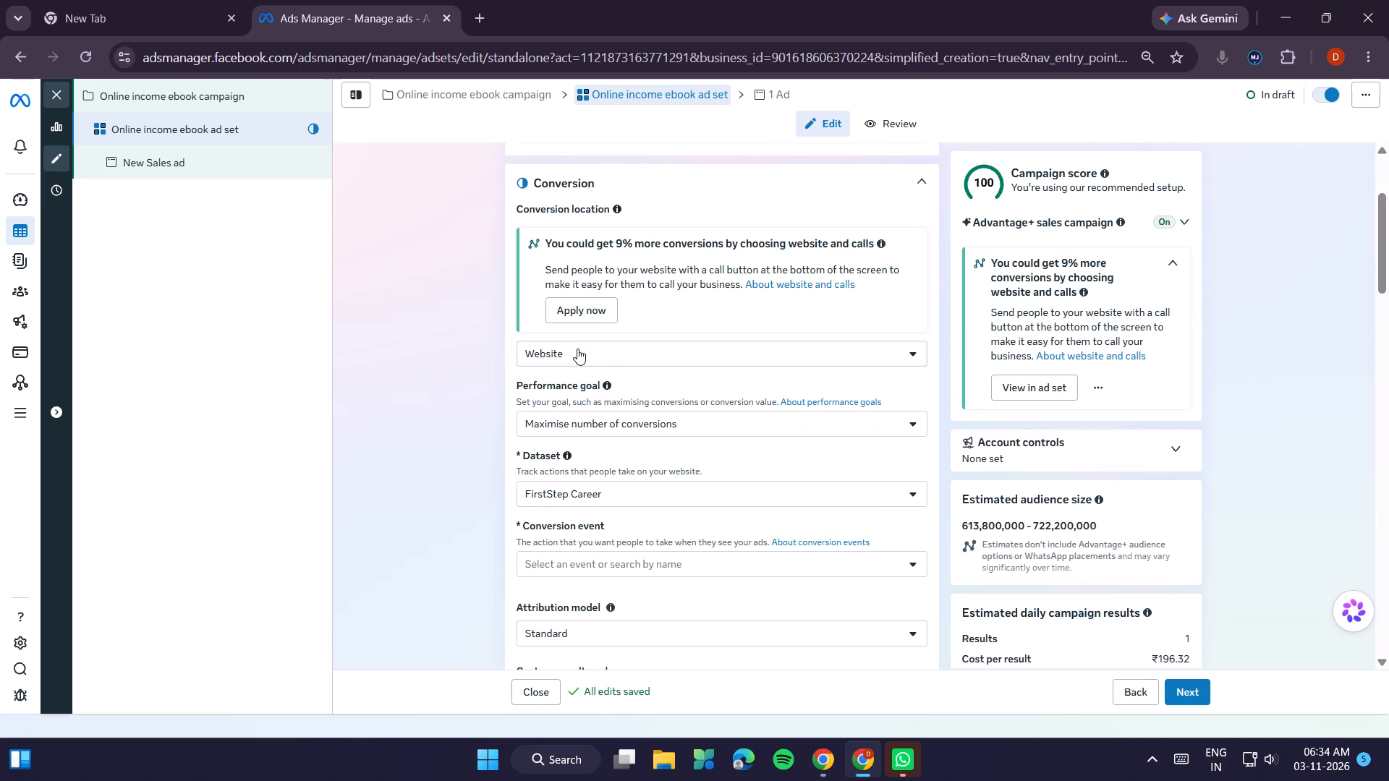
click(577, 349)
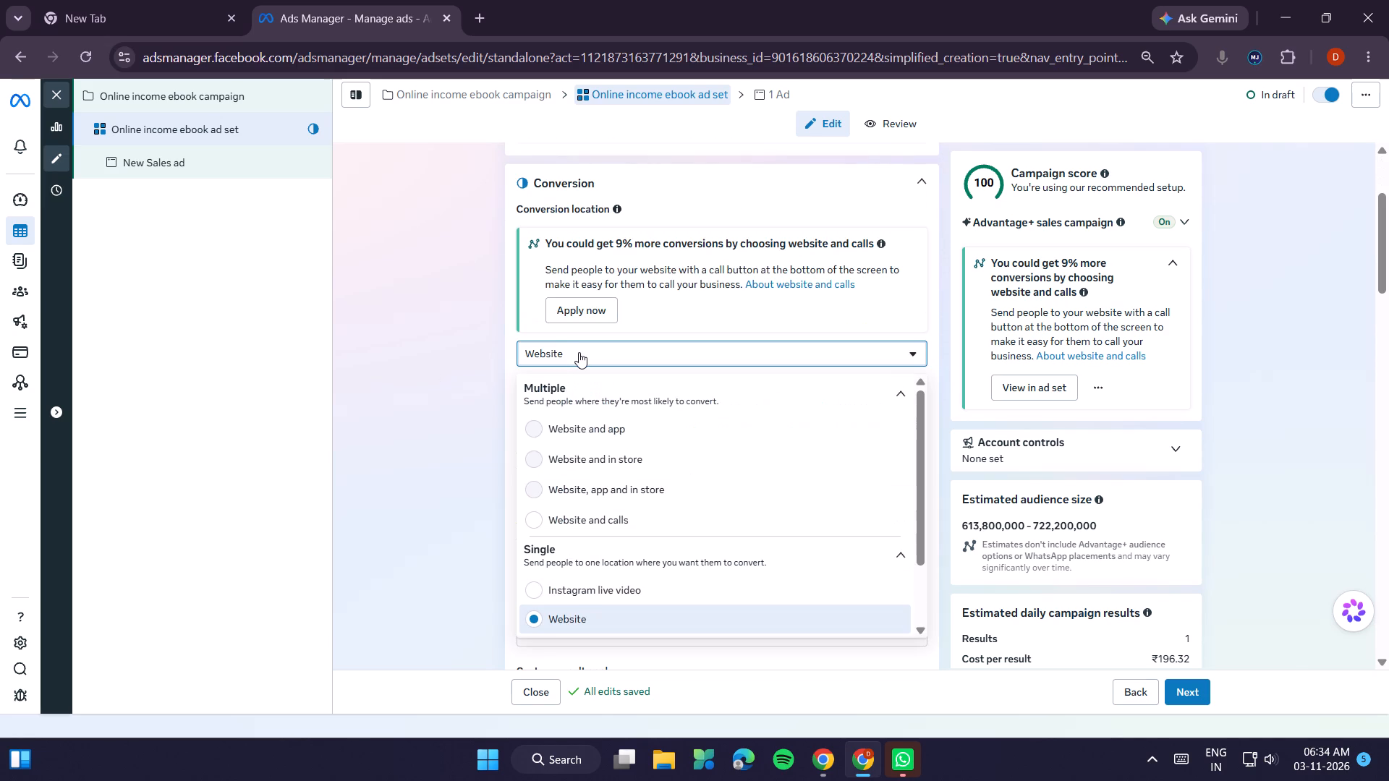
click(406, 367)
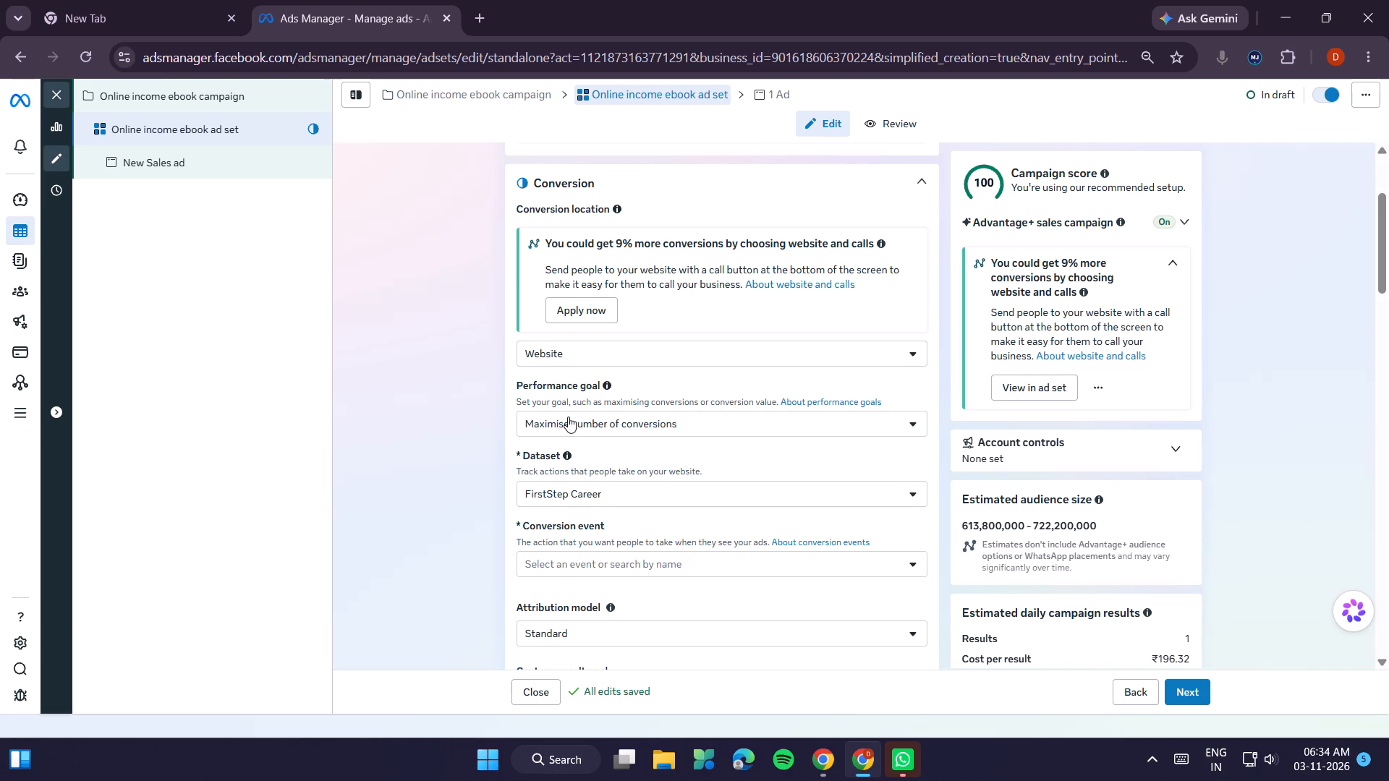
click(567, 418)
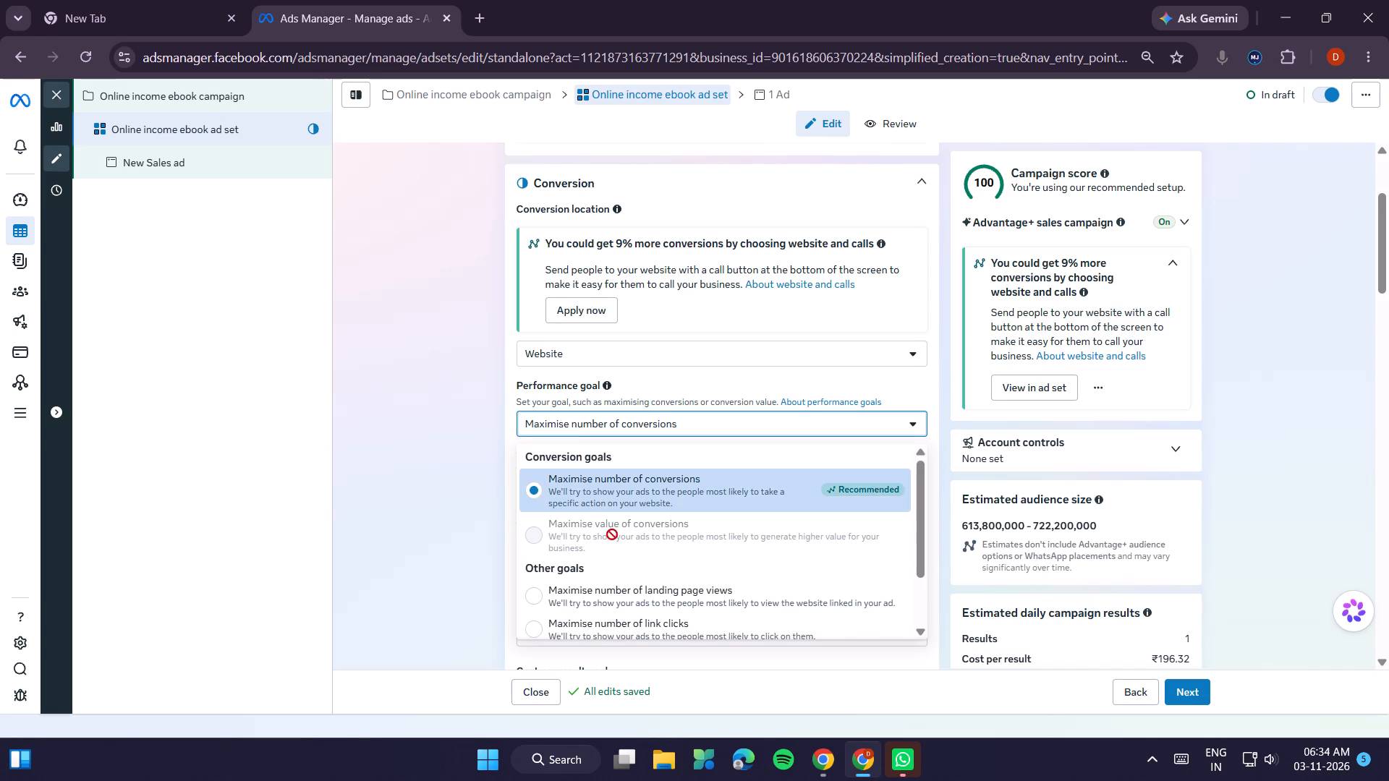
scroll(611, 538, down, 2)
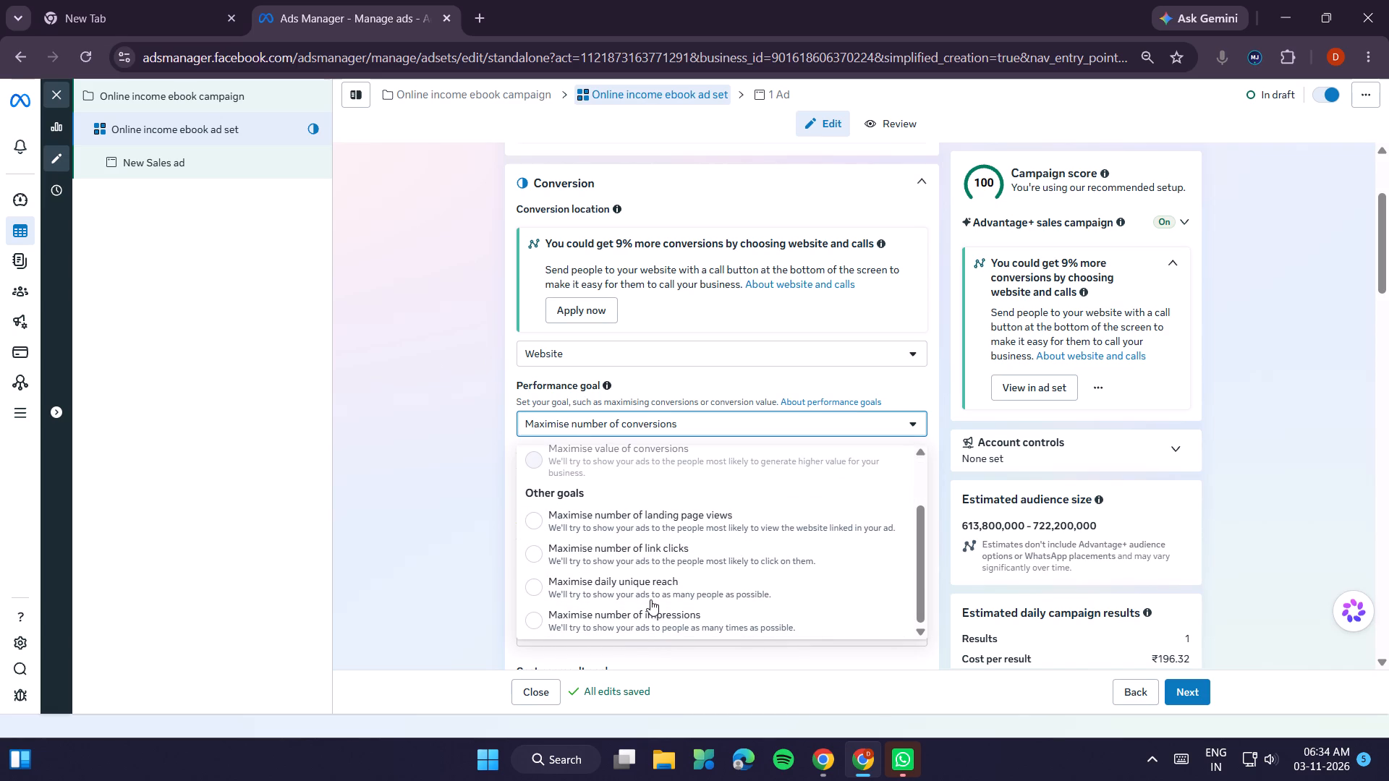
scroll(619, 563, up, 2)
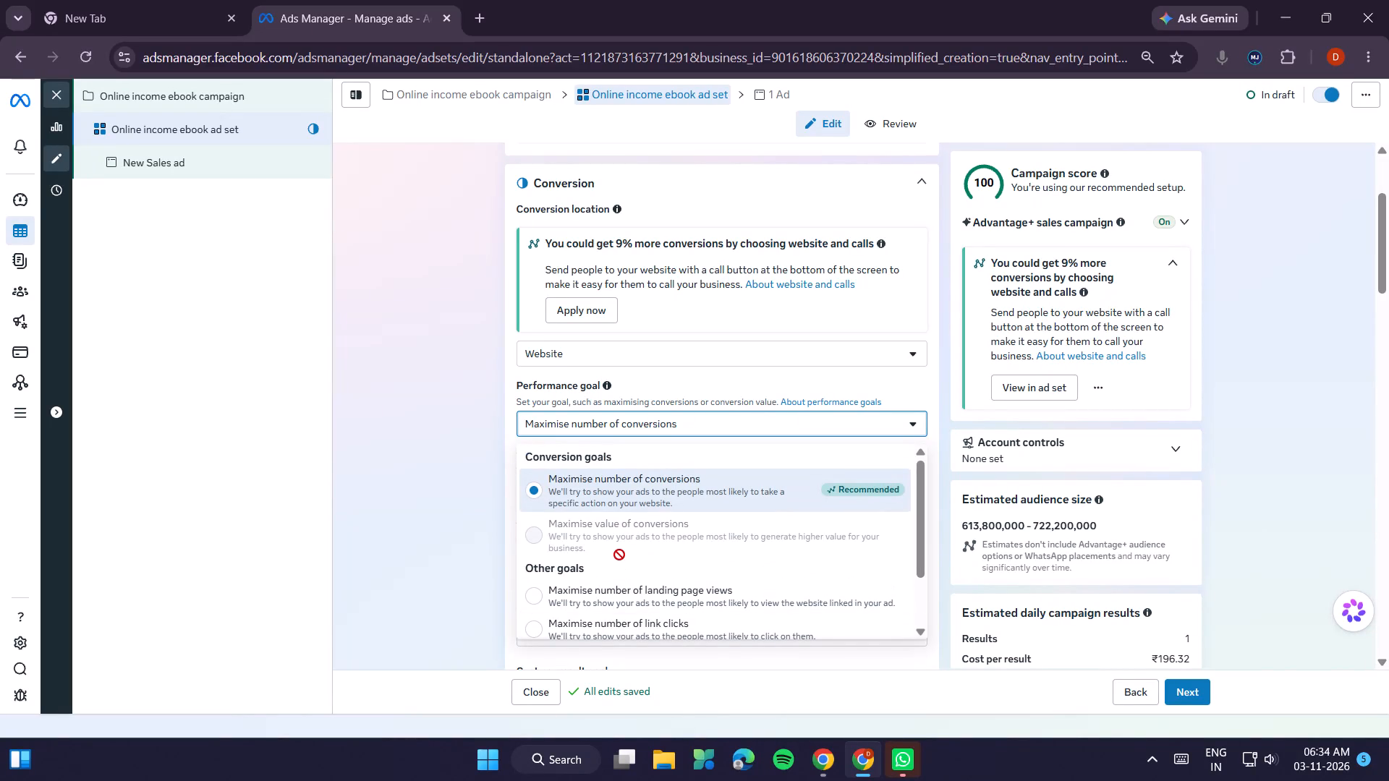
scroll(619, 555, down, 7)
scroll(619, 555, up, 1)
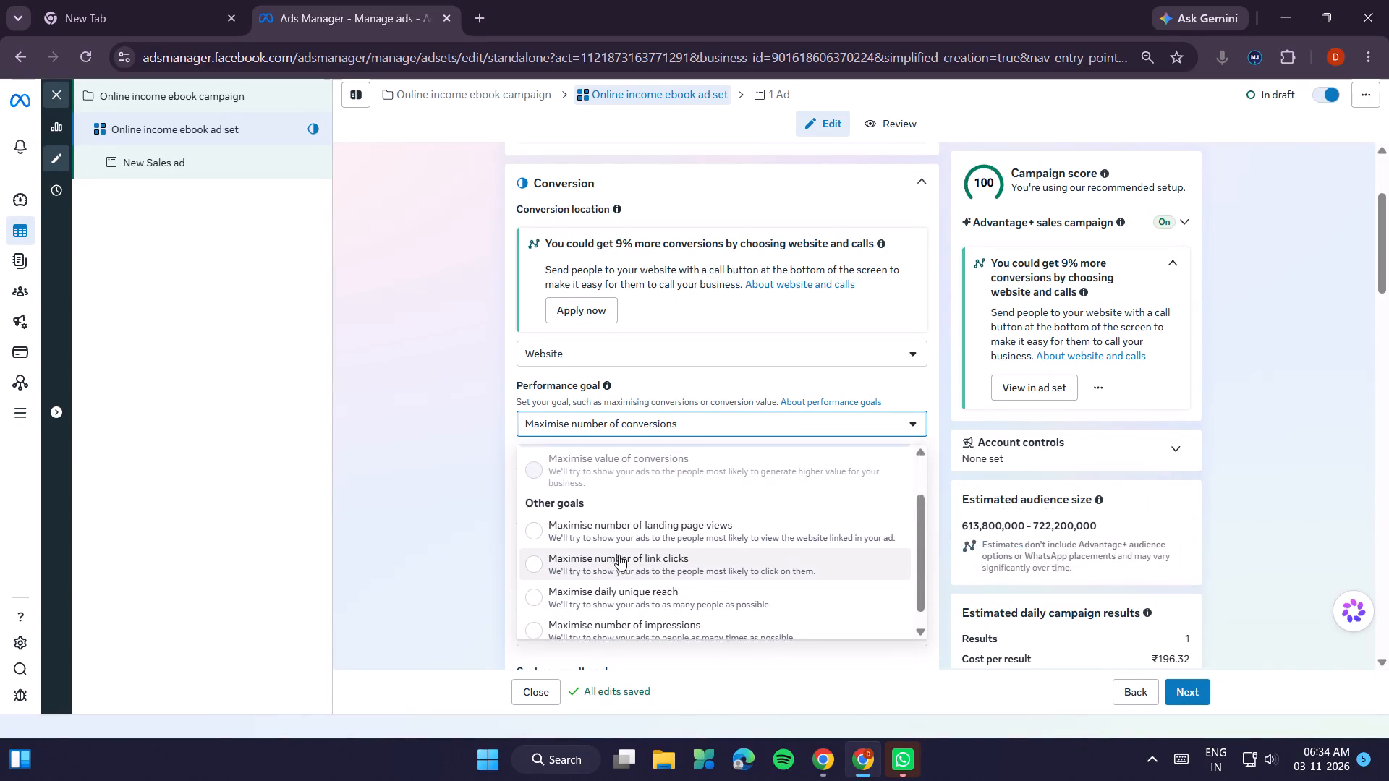
scroll(619, 555, up, 3)
scroll(619, 555, down, 4)
click(477, 537)
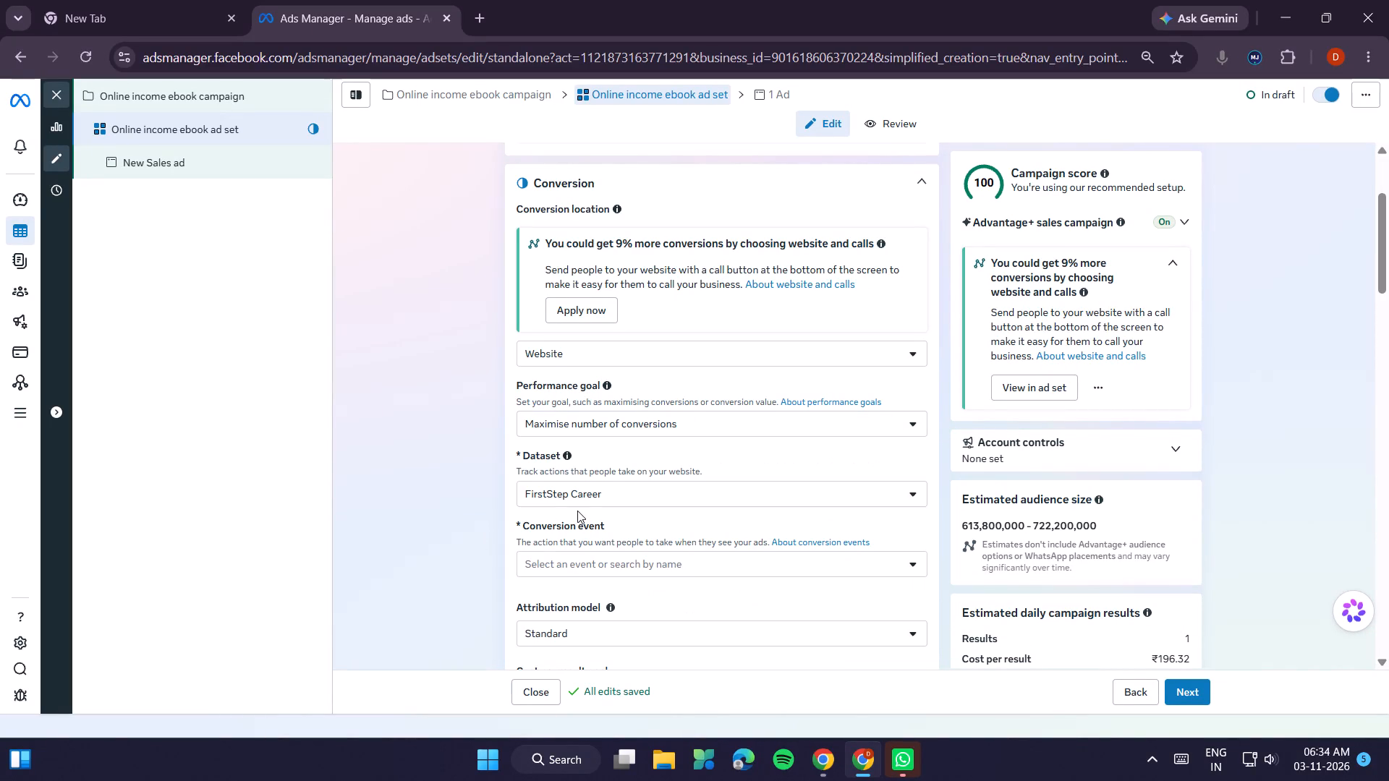
click(585, 489)
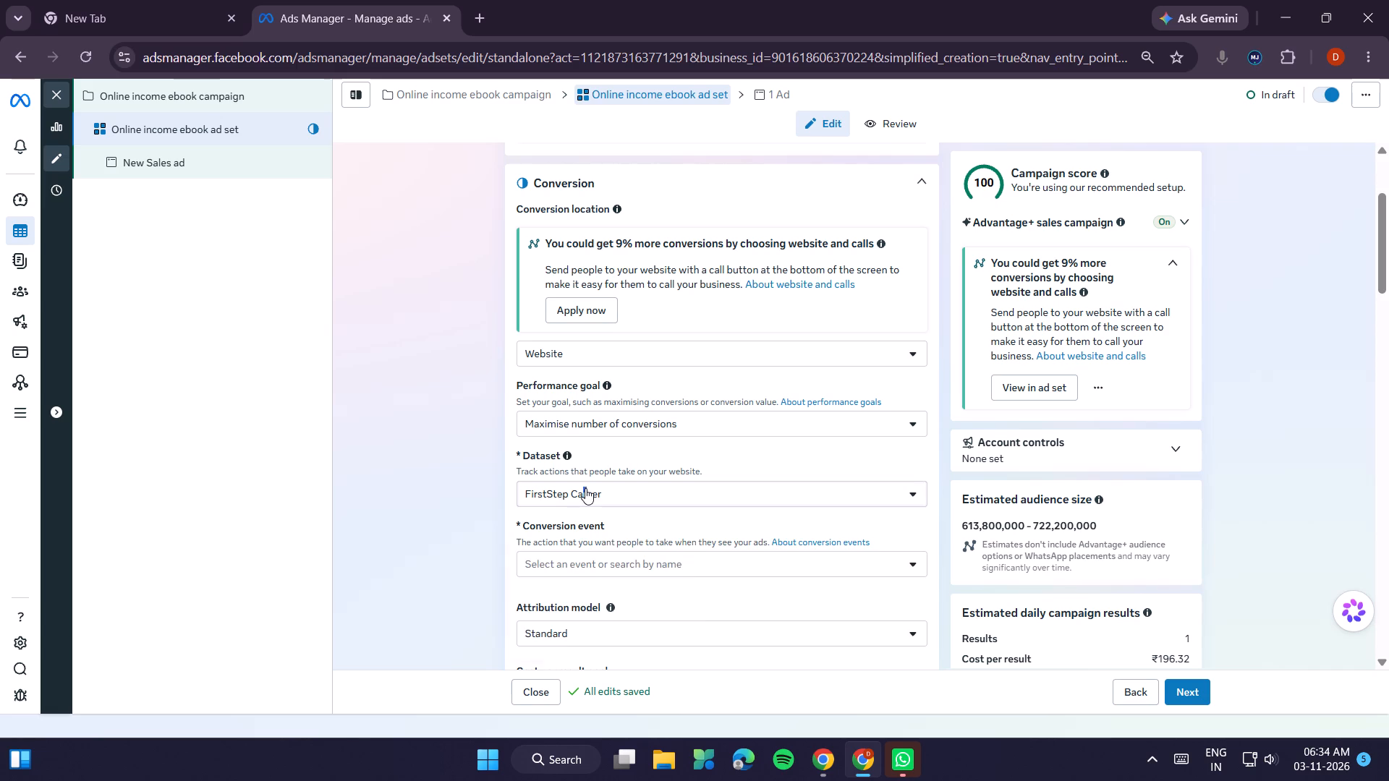
click(469, 519)
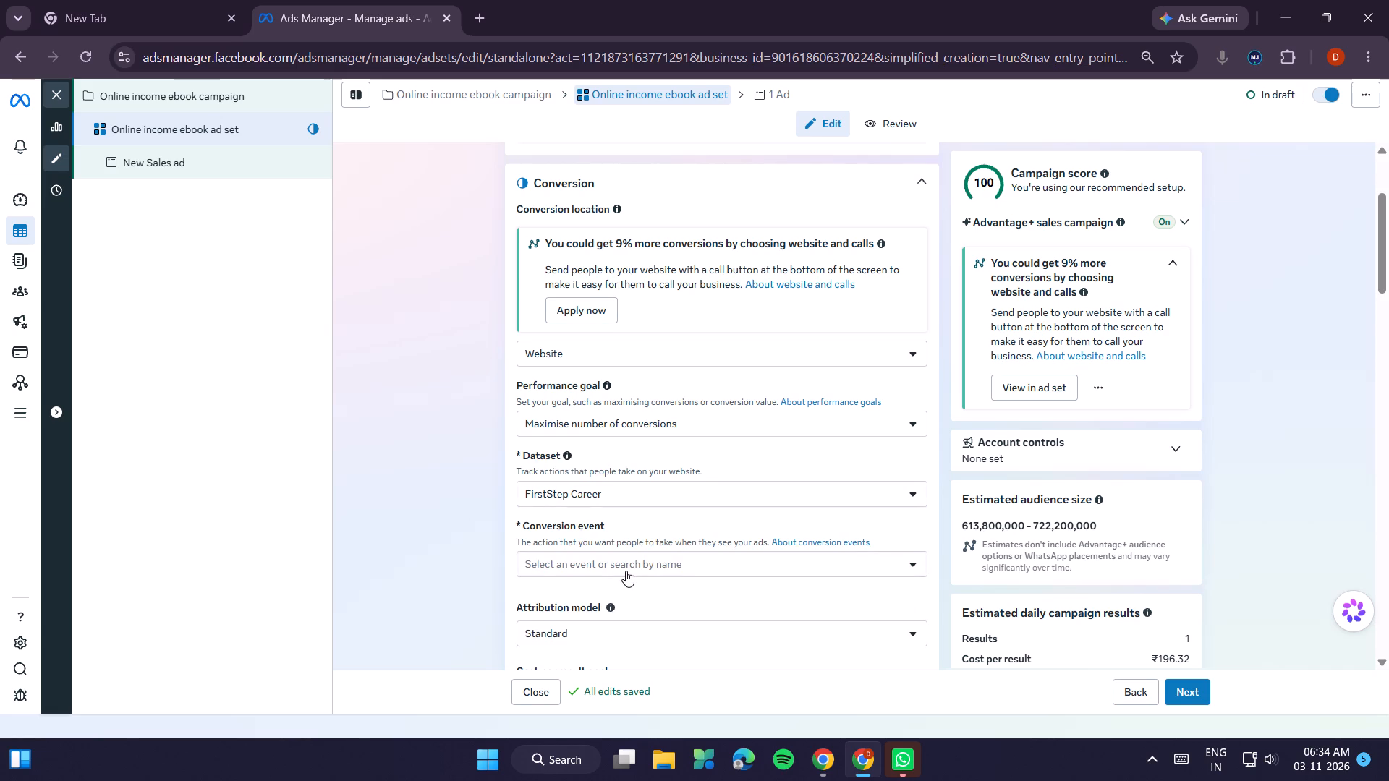
click(626, 571)
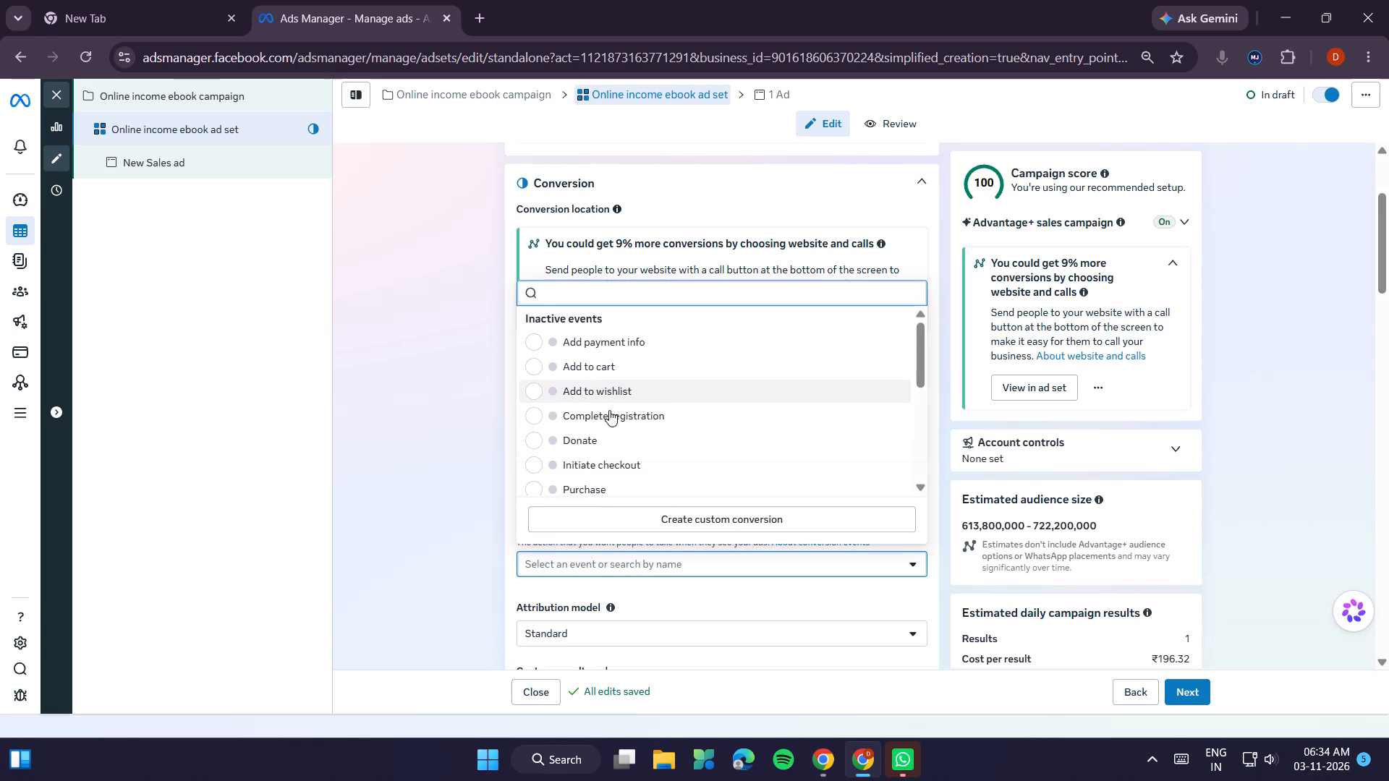
scroll(605, 471, down, 1)
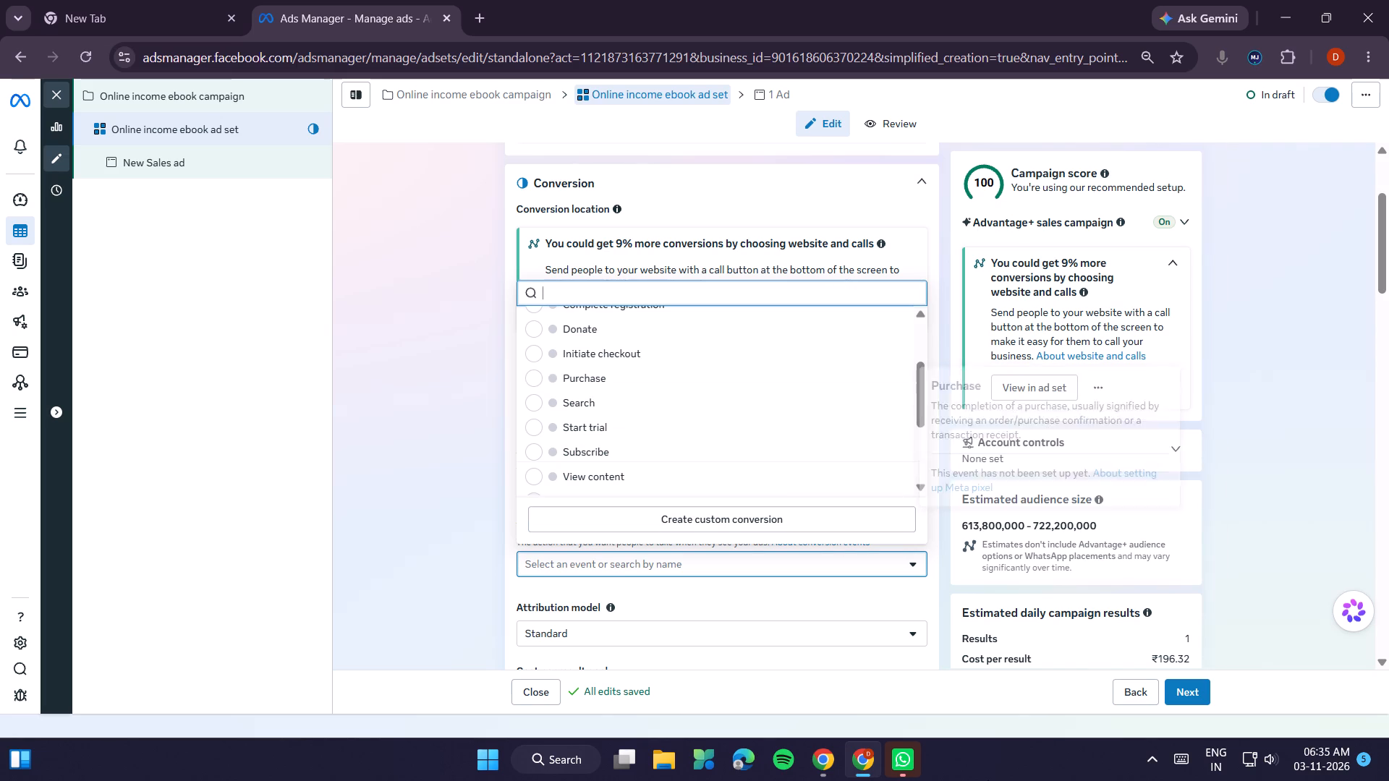
Switch to the other Chrome window and open the SuperProfile creator home page.
click(812, 762)
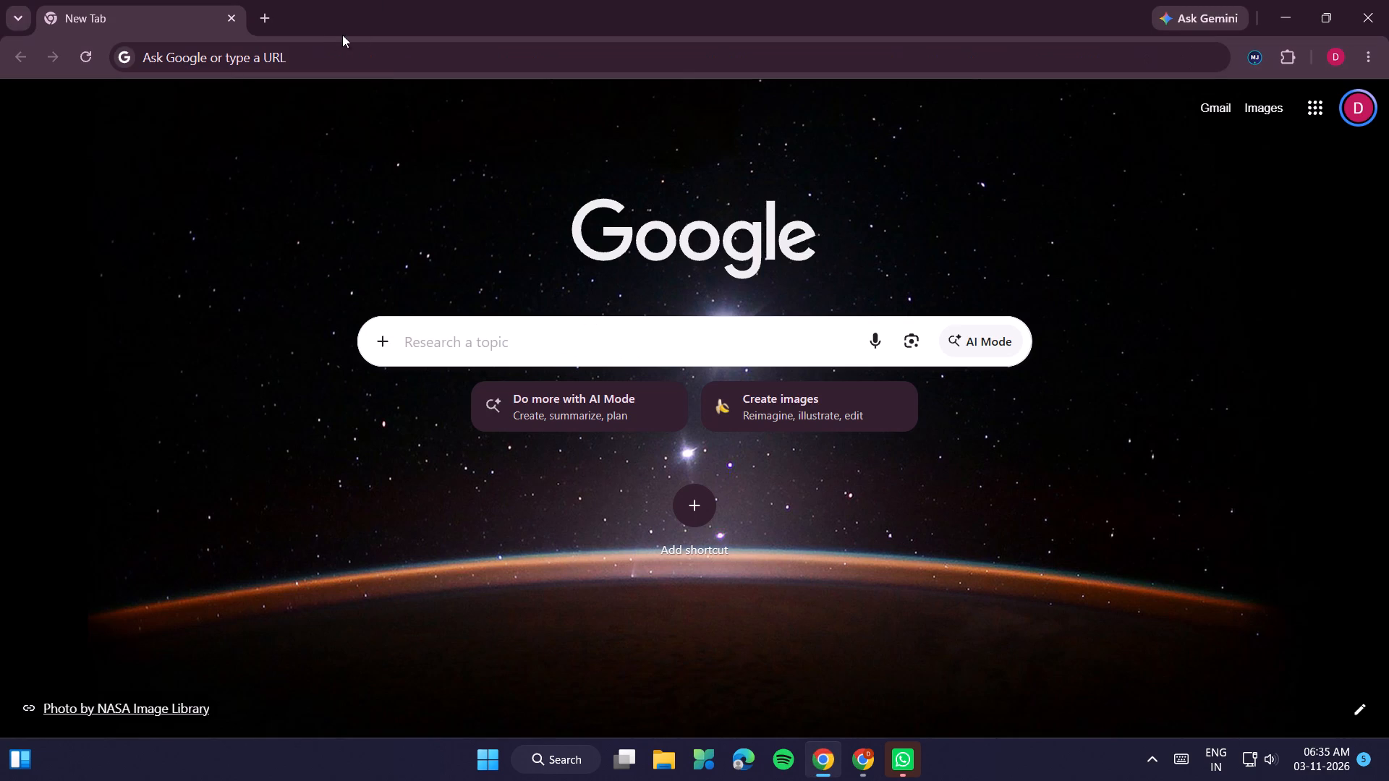
click(327, 46)
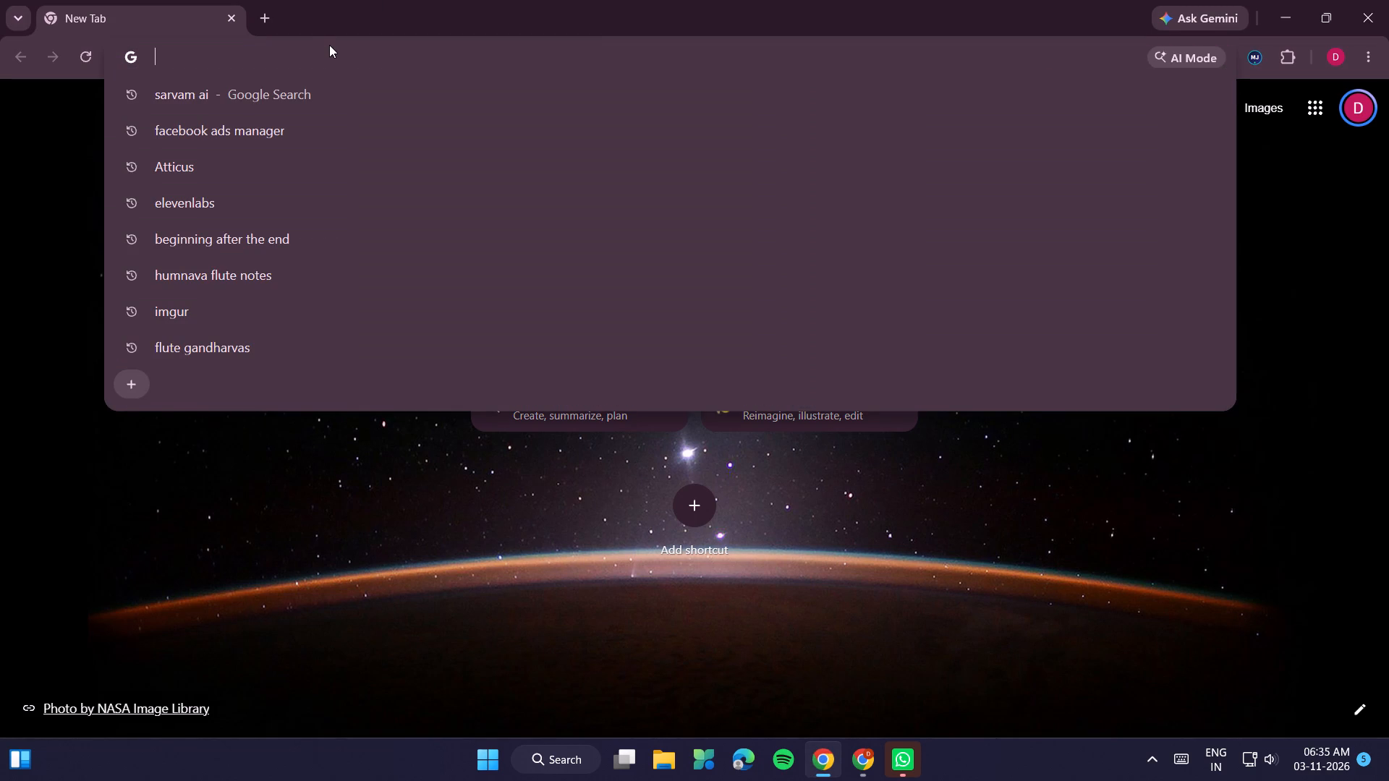
text(suup)
click(260, 317)
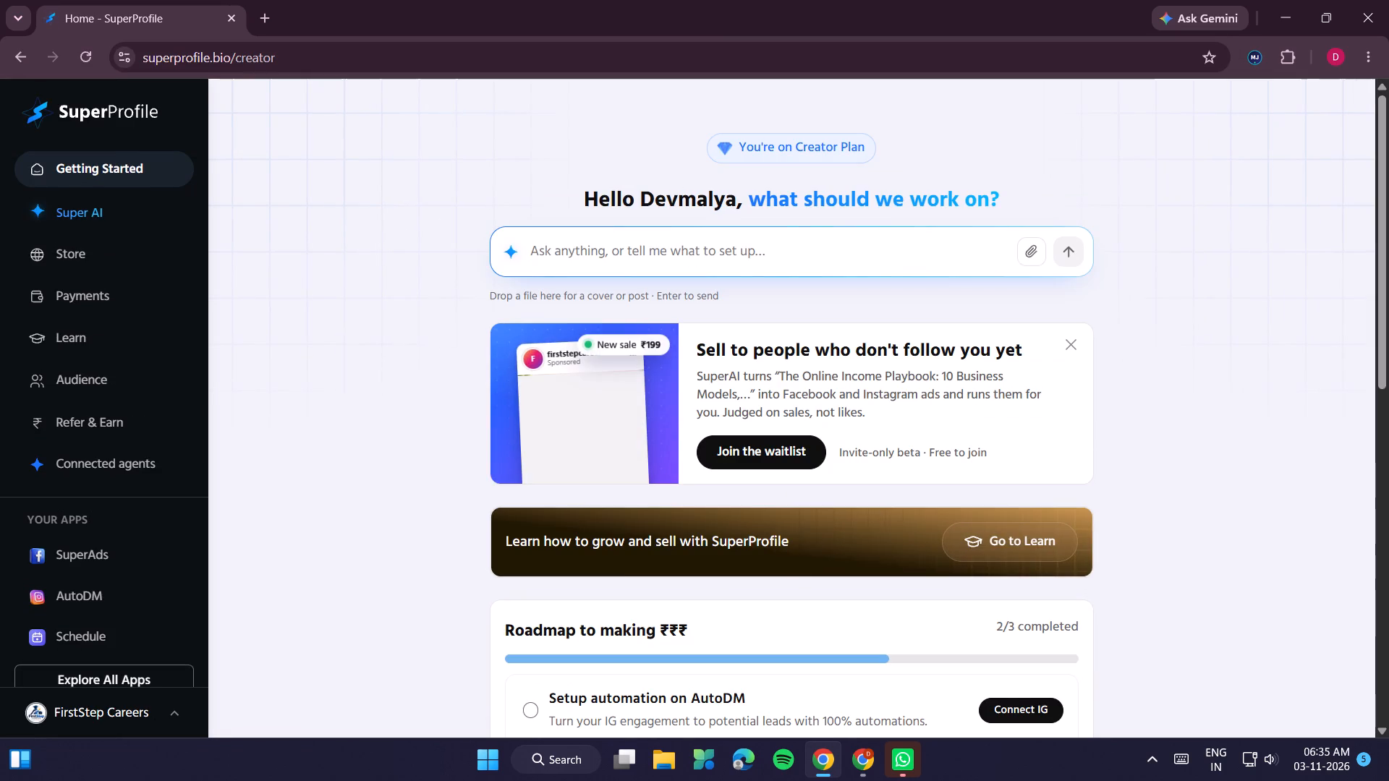
Open Sell Digital Products from the additional apps on the SuperProfile home page.
scroll(572, 419, down, 4)
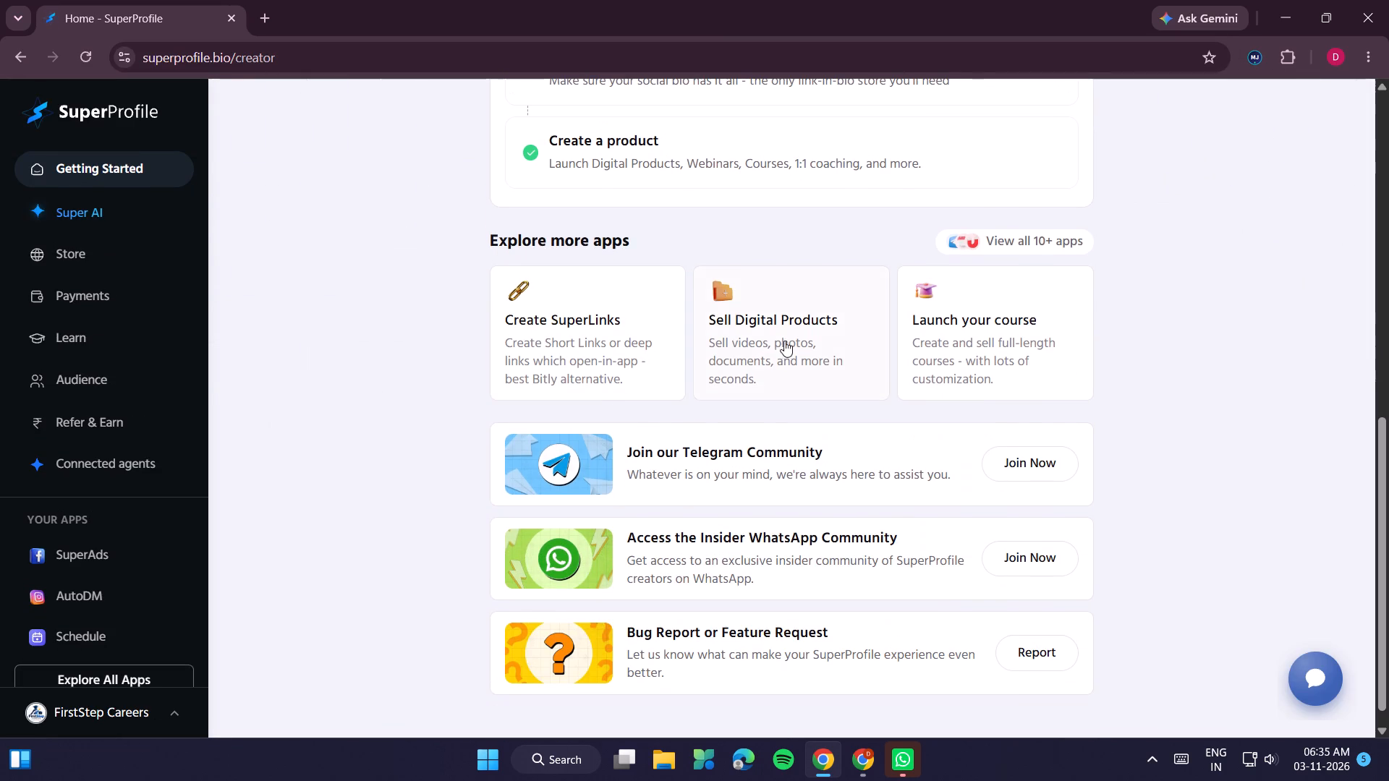
click(787, 340)
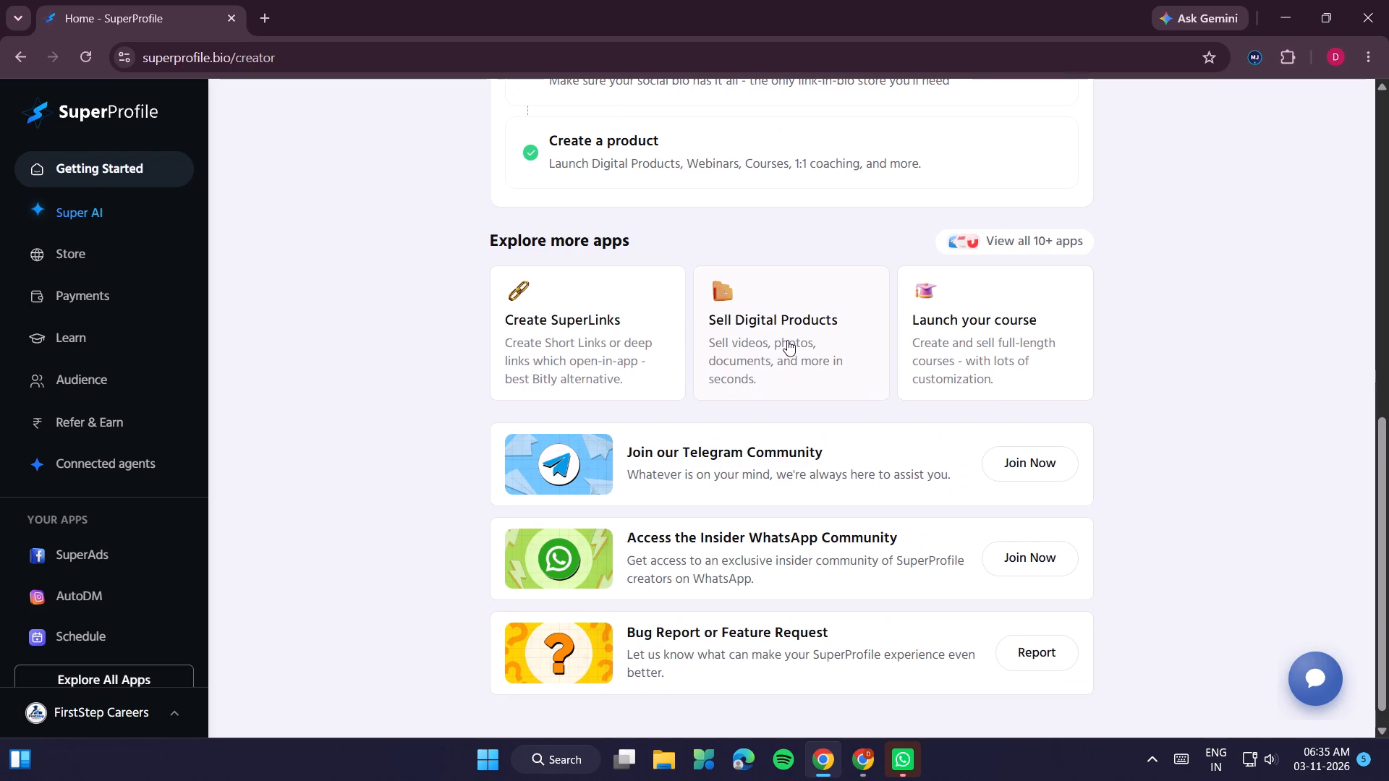
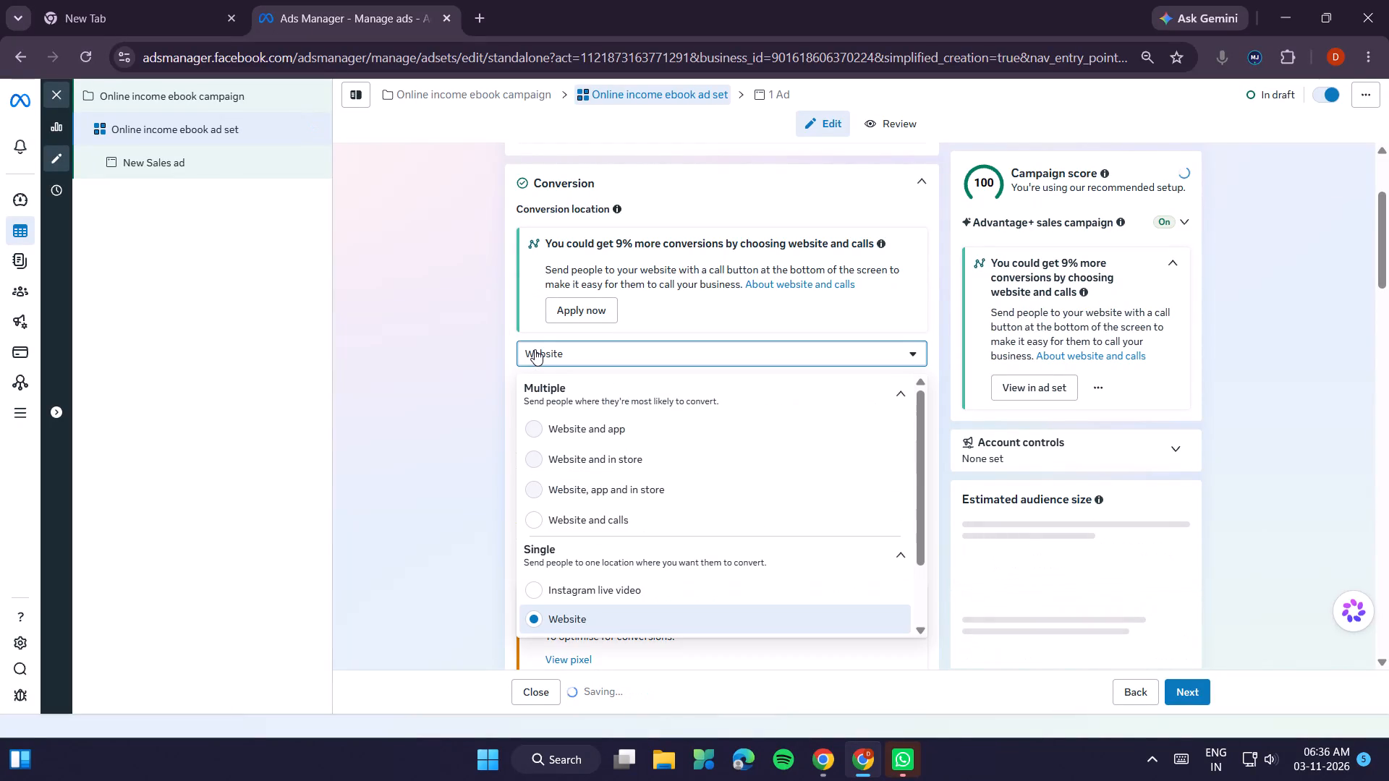
Examine the ad set's settings from conversion location and attribution model through budget and schedule, audience, placements and brand safety.
click(502, 368)
click(501, 369)
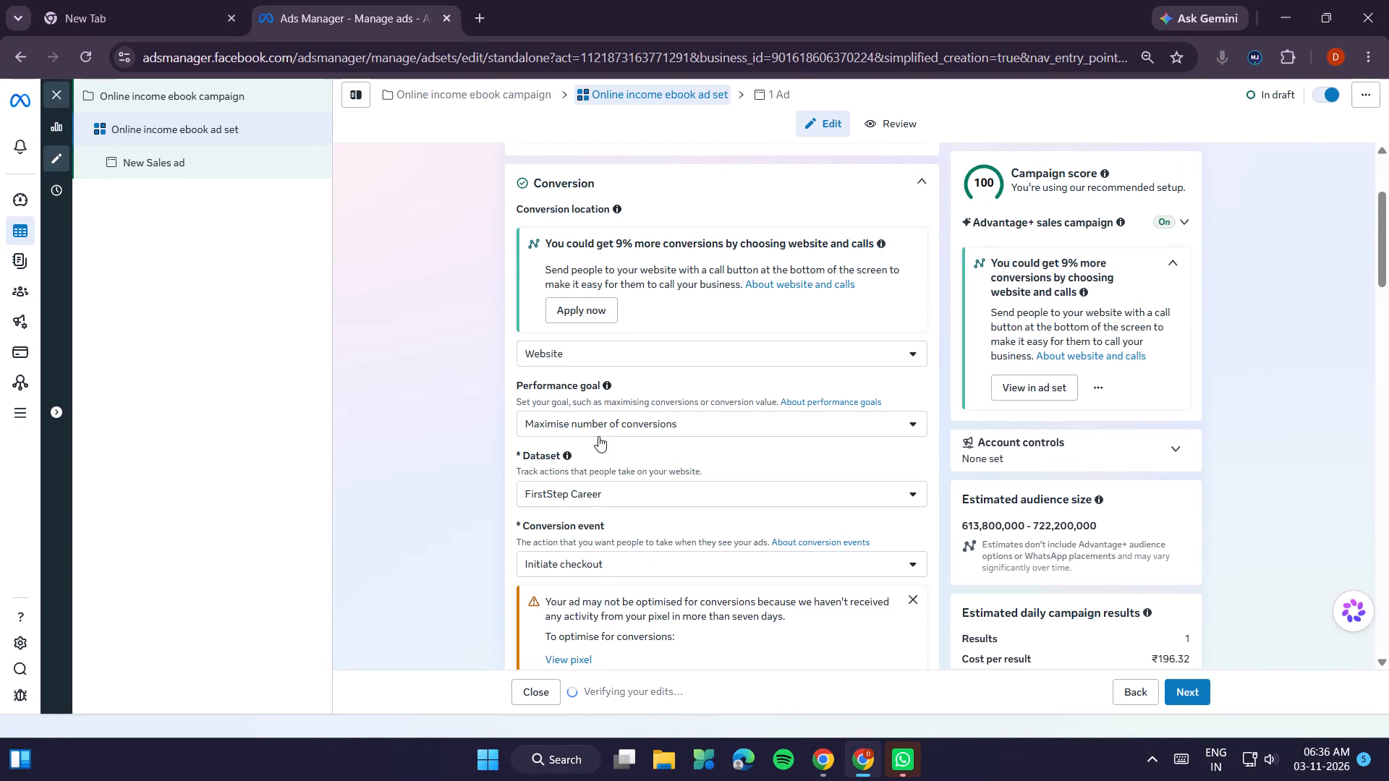
scroll(600, 455, down, 1)
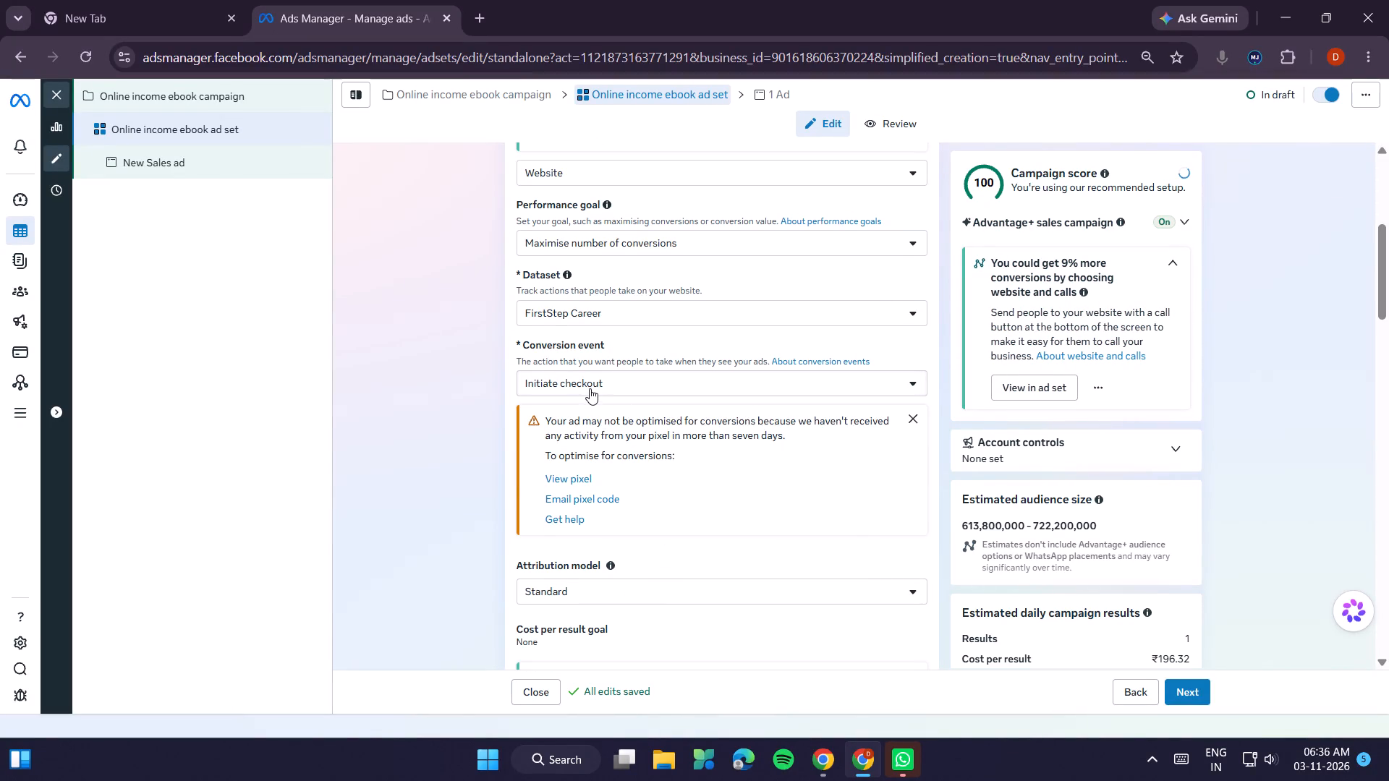
scroll(576, 414, down, 1)
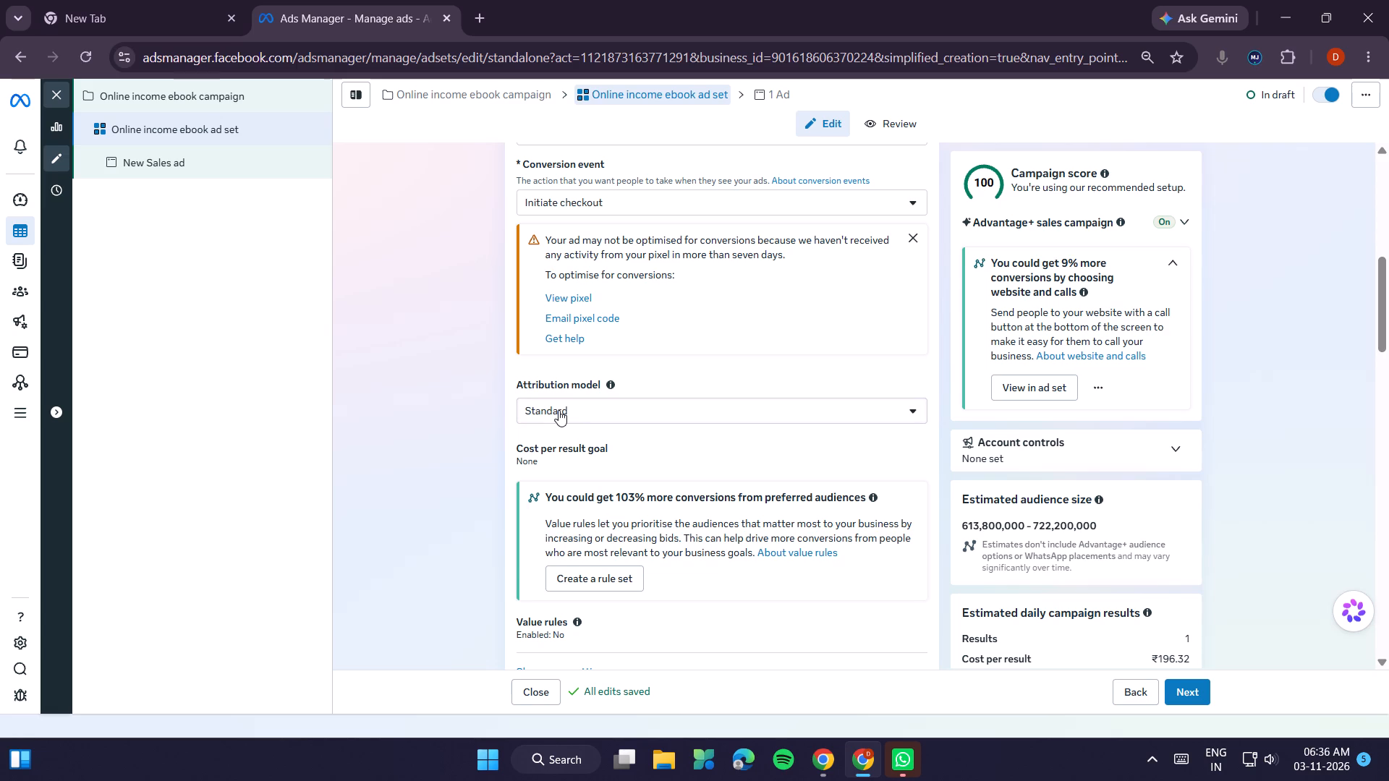
click(558, 410)
click(456, 432)
scroll(486, 477, down, 2)
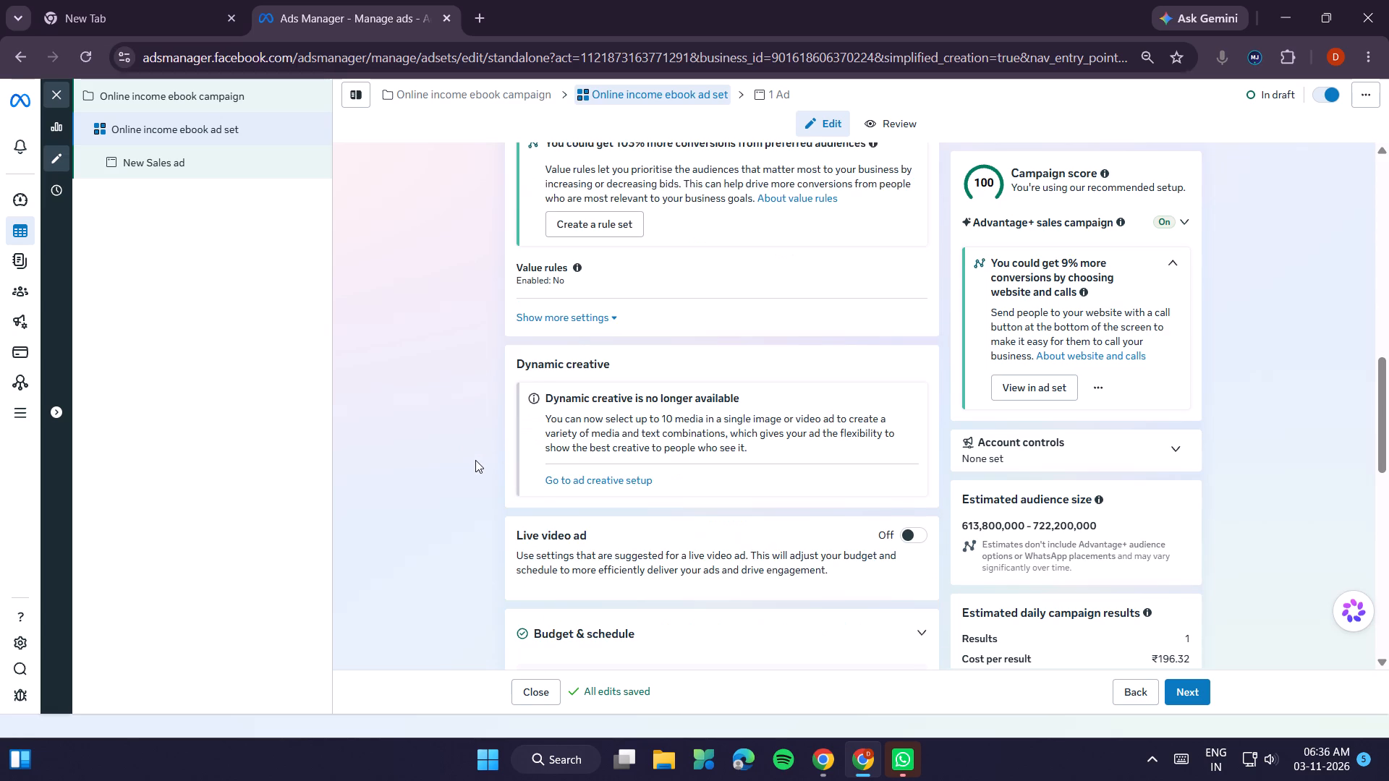
scroll(475, 460, down, 1)
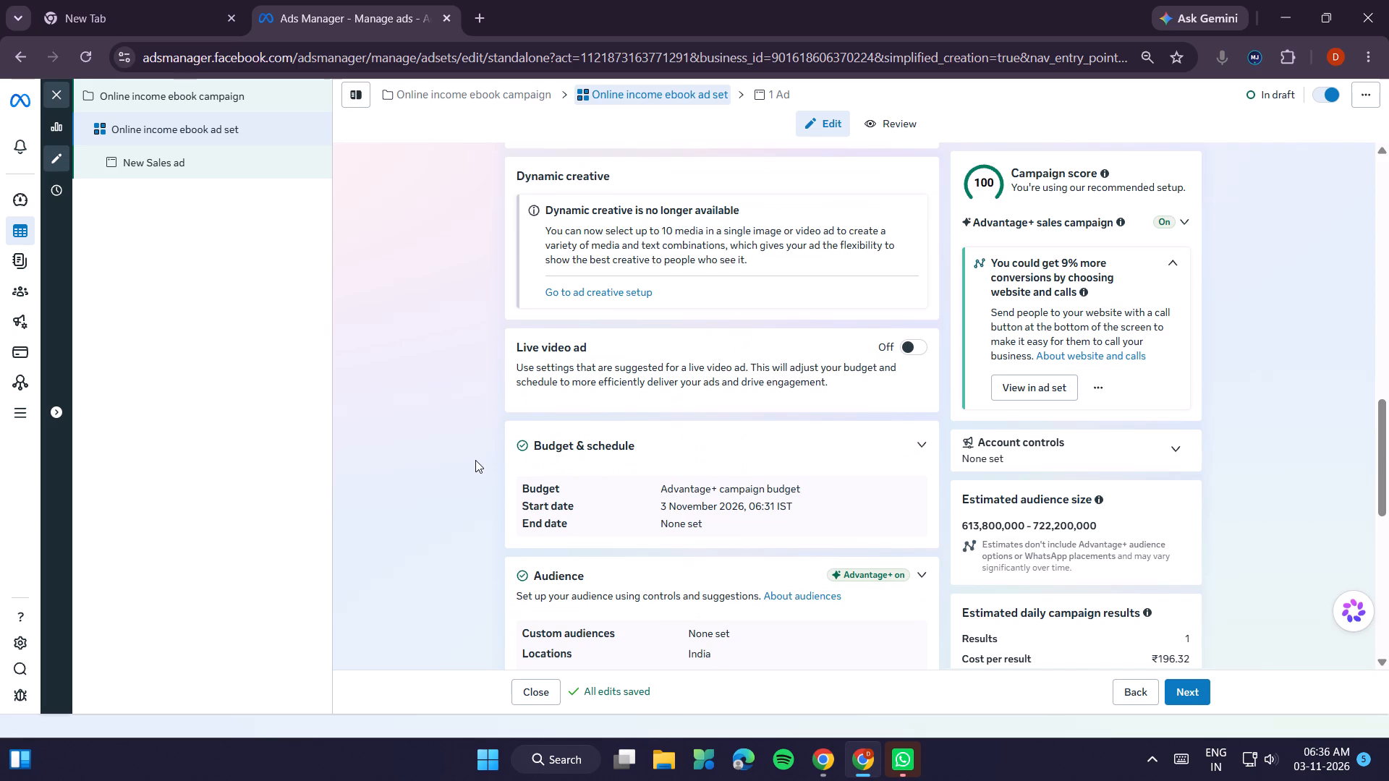
scroll(475, 461, down, 3)
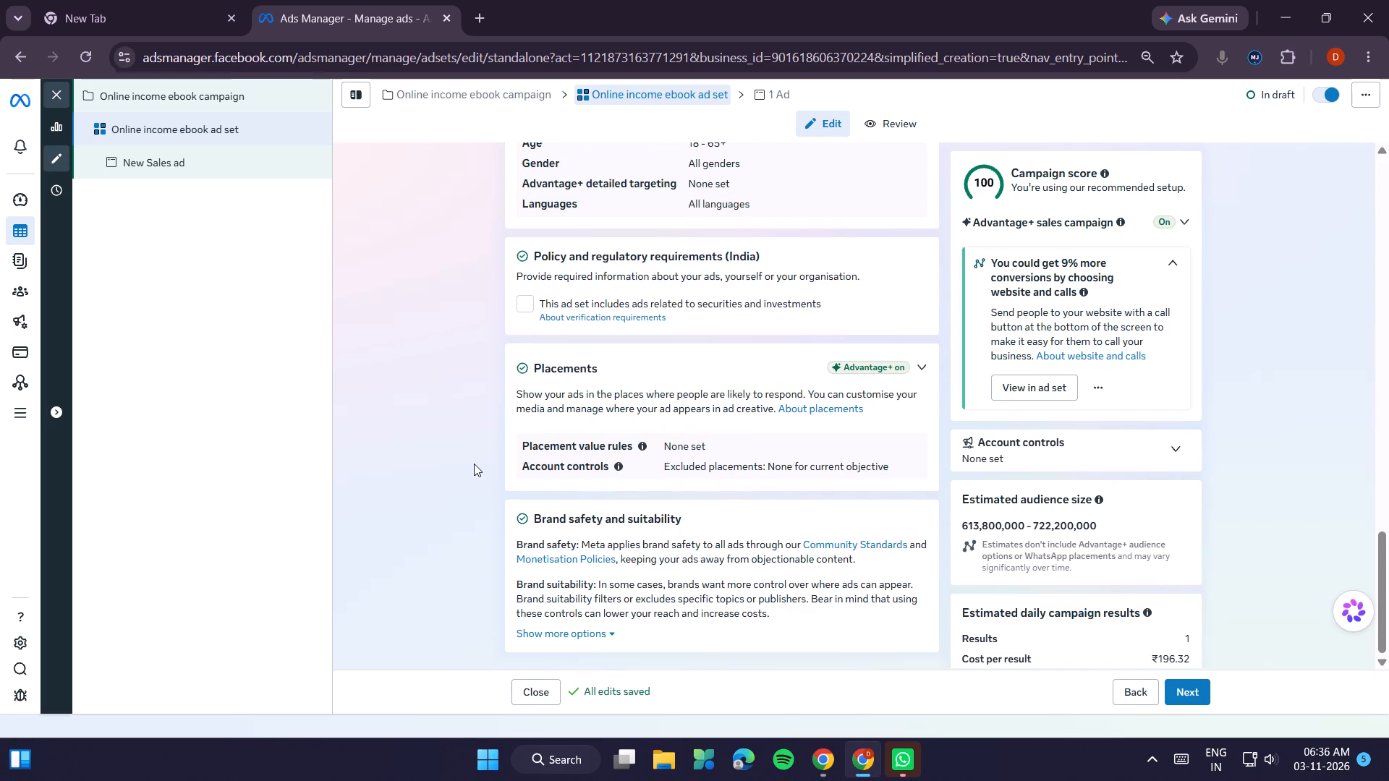
scroll(474, 464, down, 1)
Expand the ad set's Audience section and examine its controls and the options for reaching a specific audience.
scroll(600, 434, up, 1)
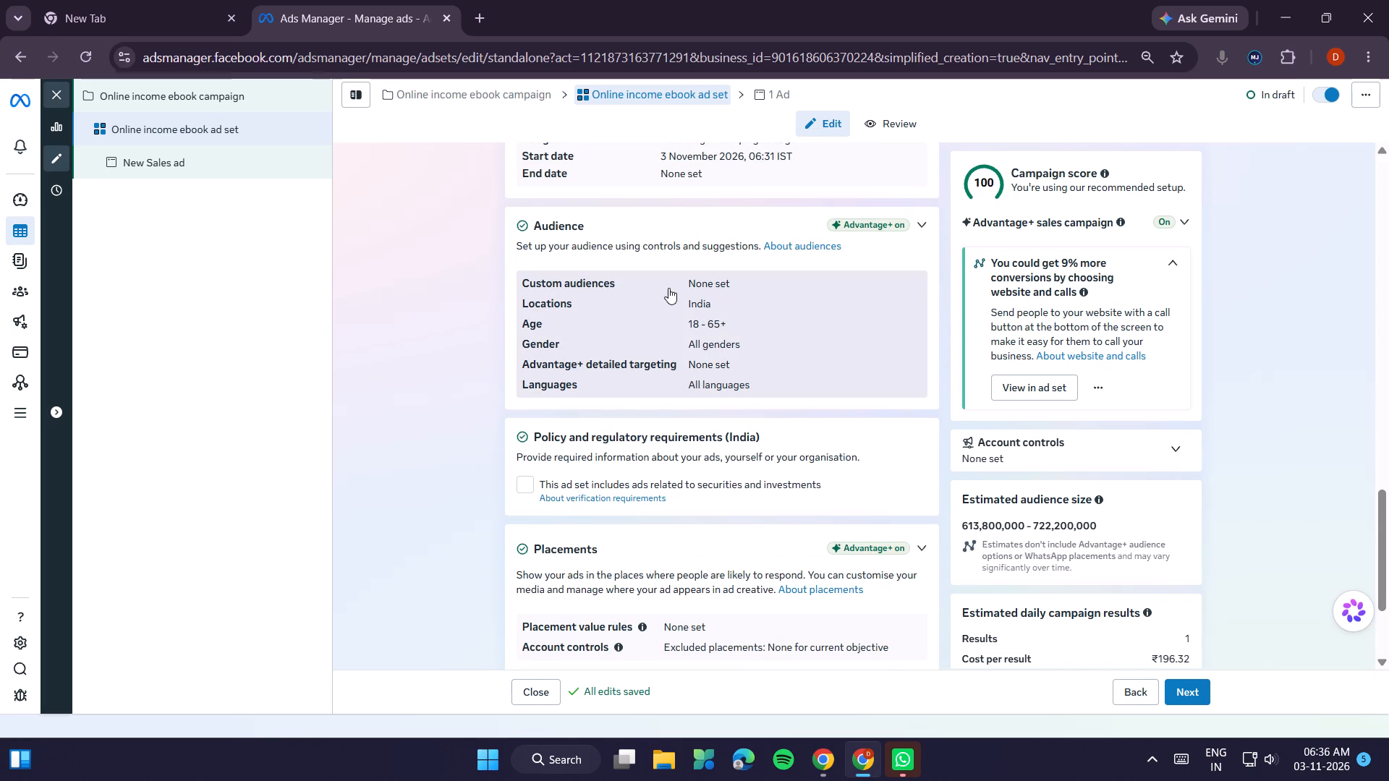
click(694, 278)
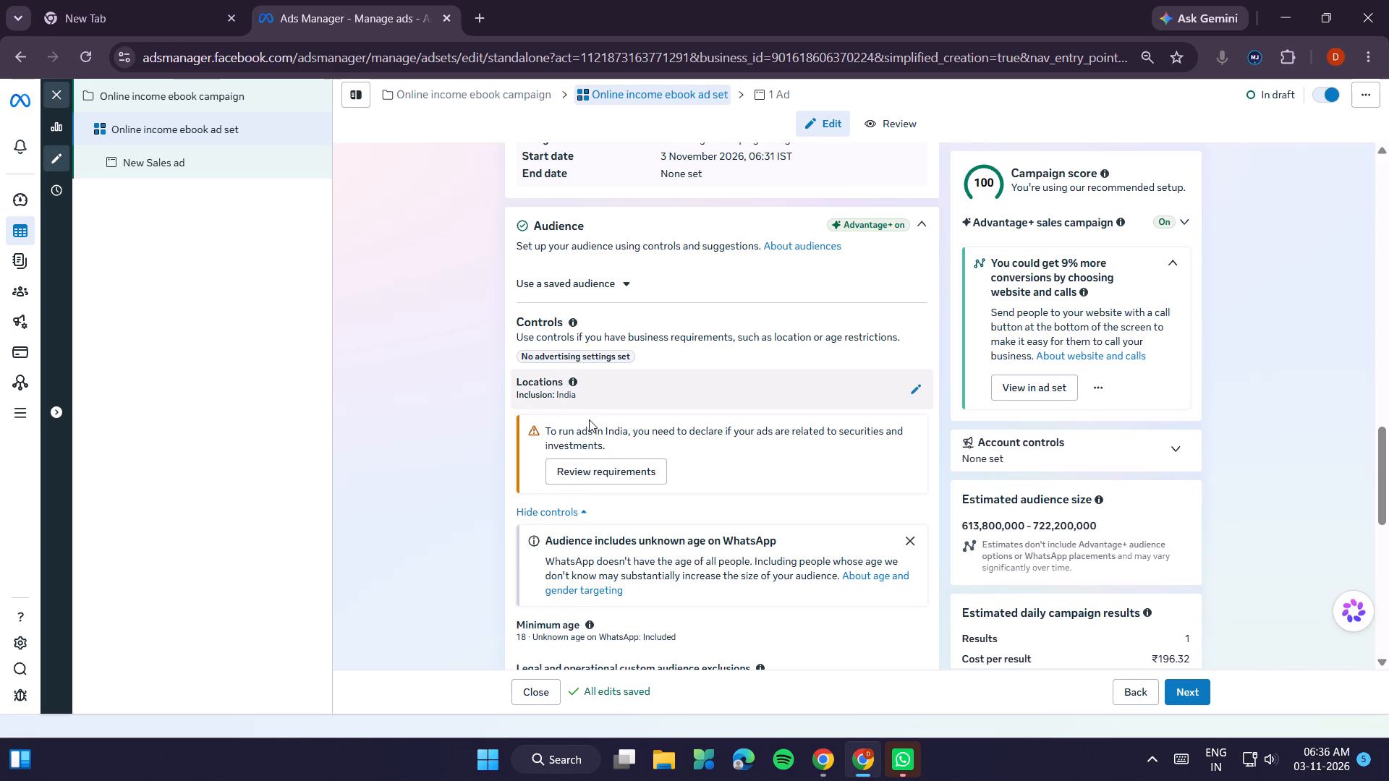
scroll(605, 492, down, 1)
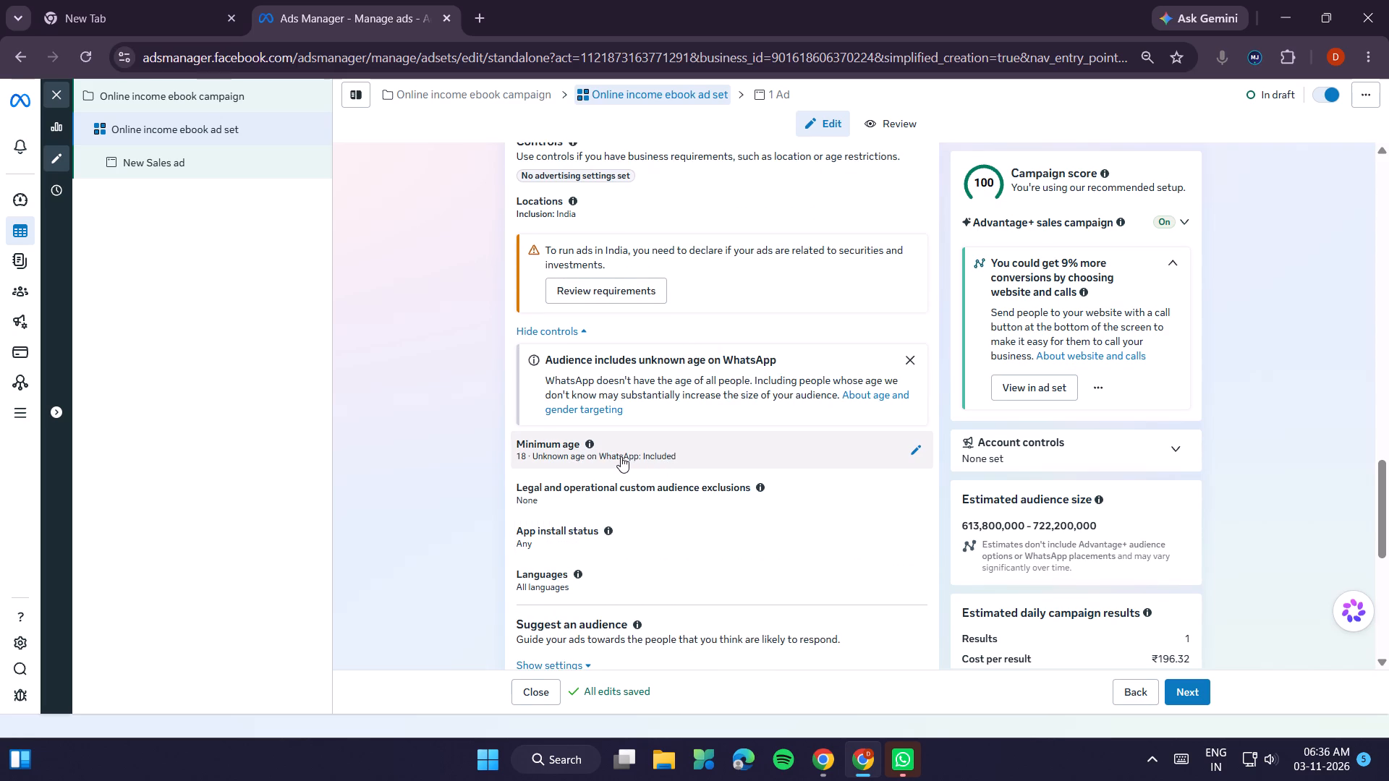
scroll(621, 456, down, 1)
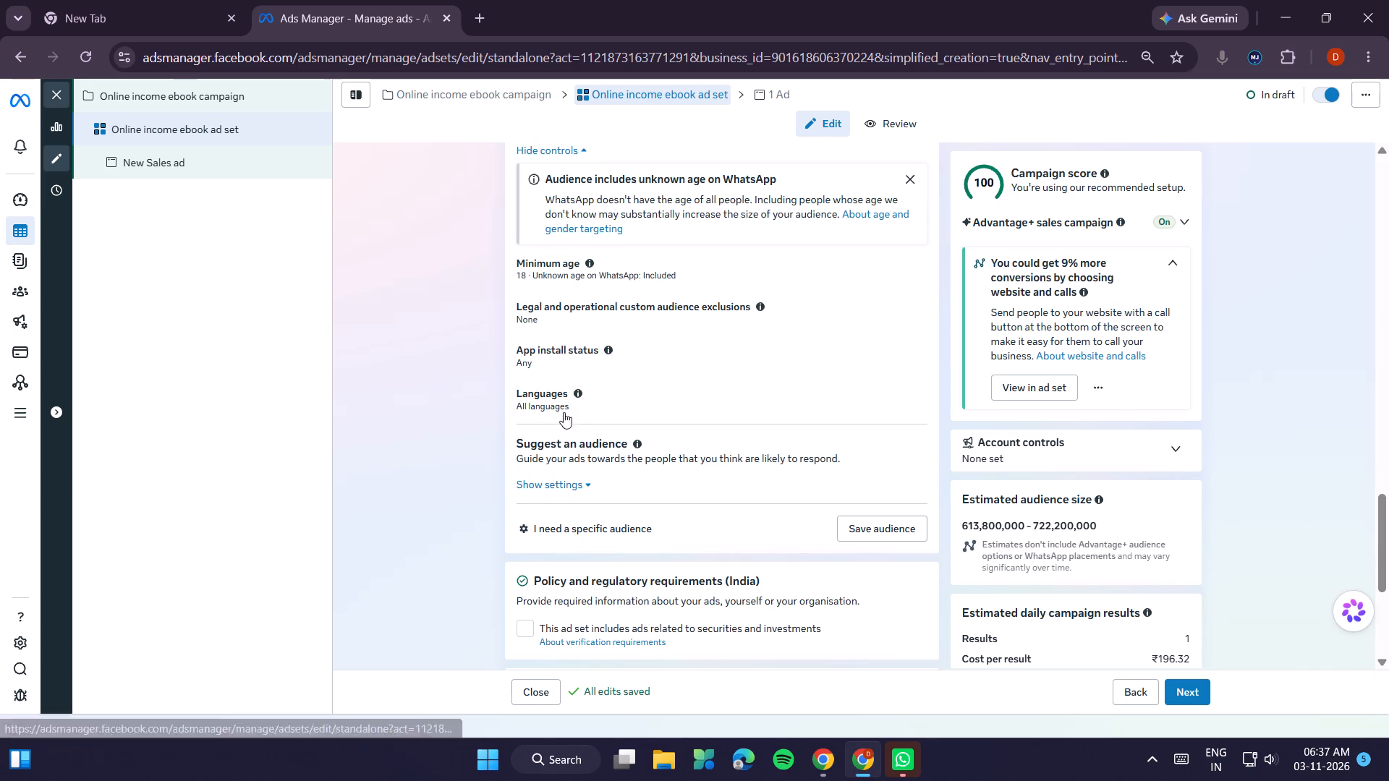
click(600, 535)
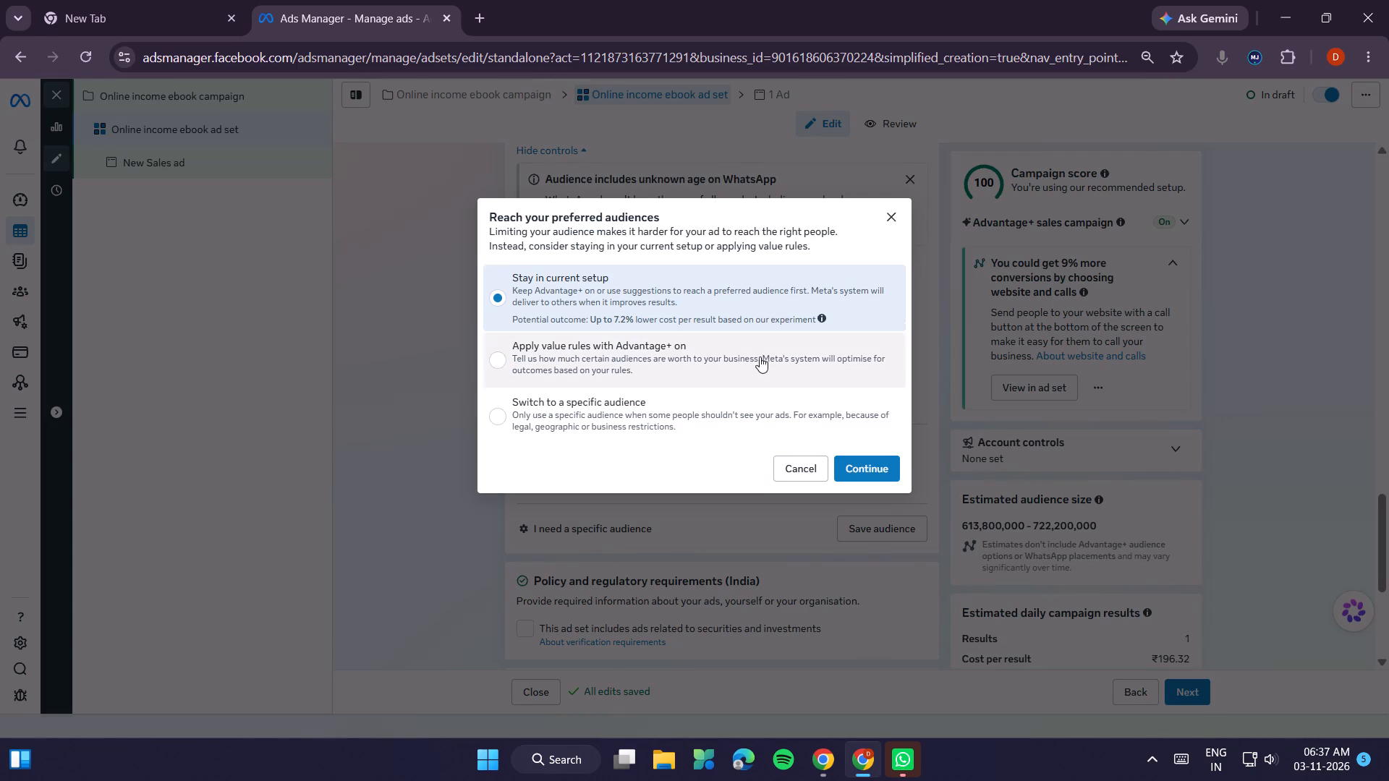
click(892, 213)
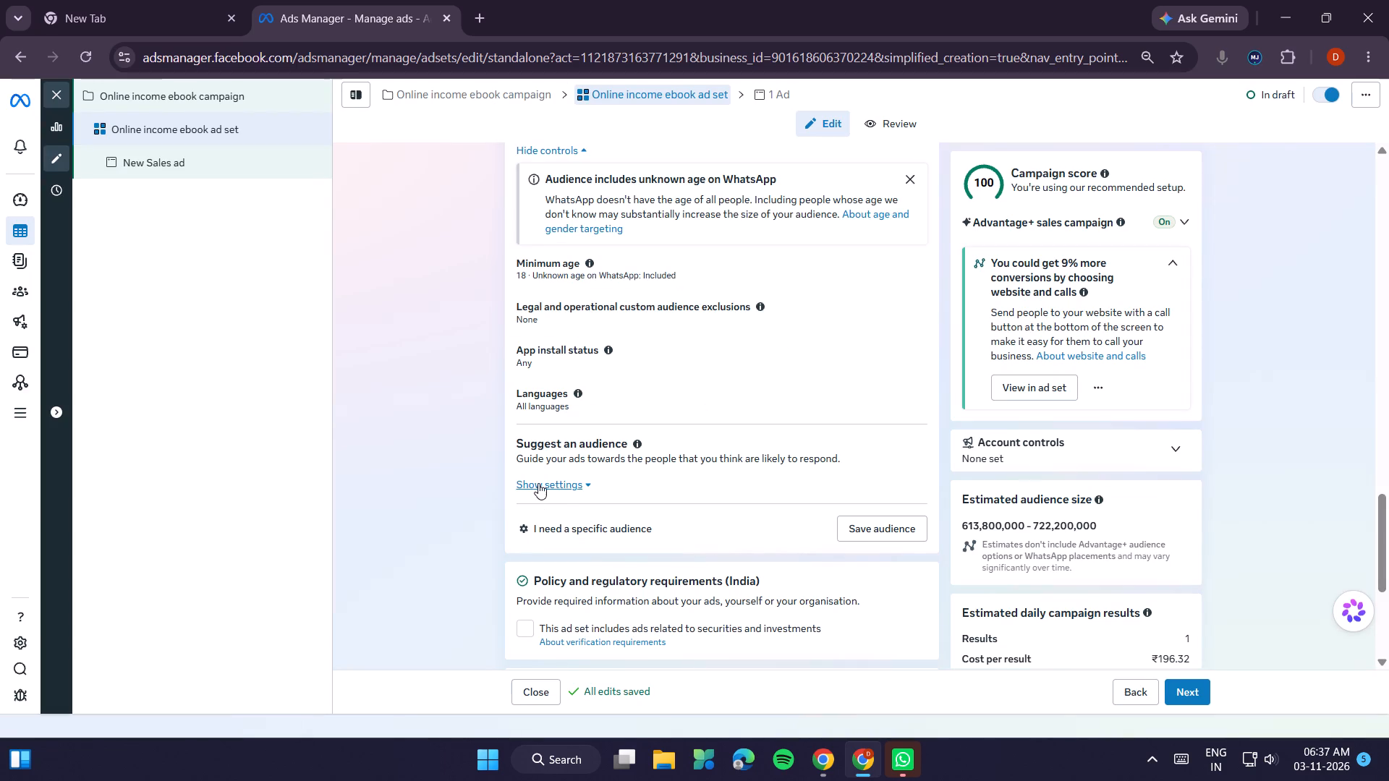
Show the Suggest an audience settings and set the suggested maximum age to 30.
click(538, 483)
scroll(575, 537, down, 1)
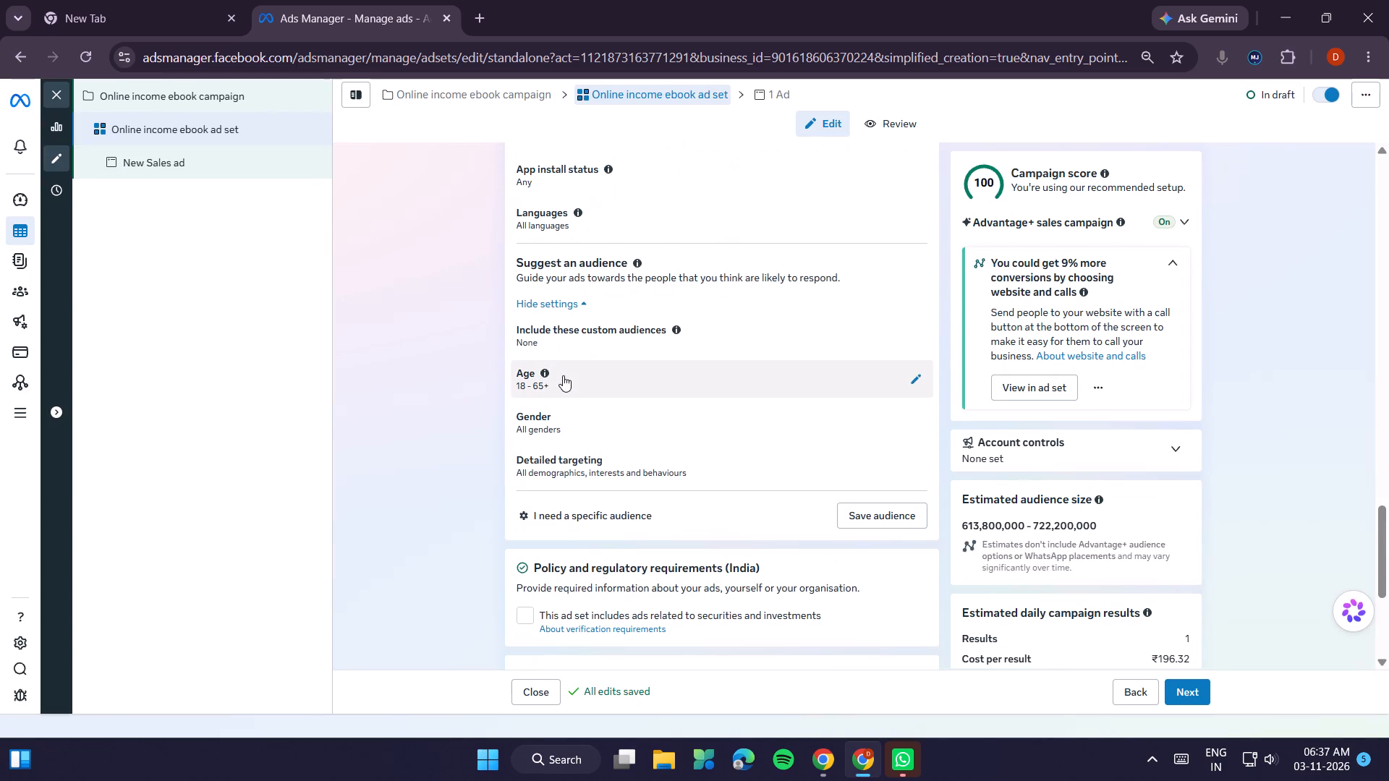
click(562, 375)
click(638, 406)
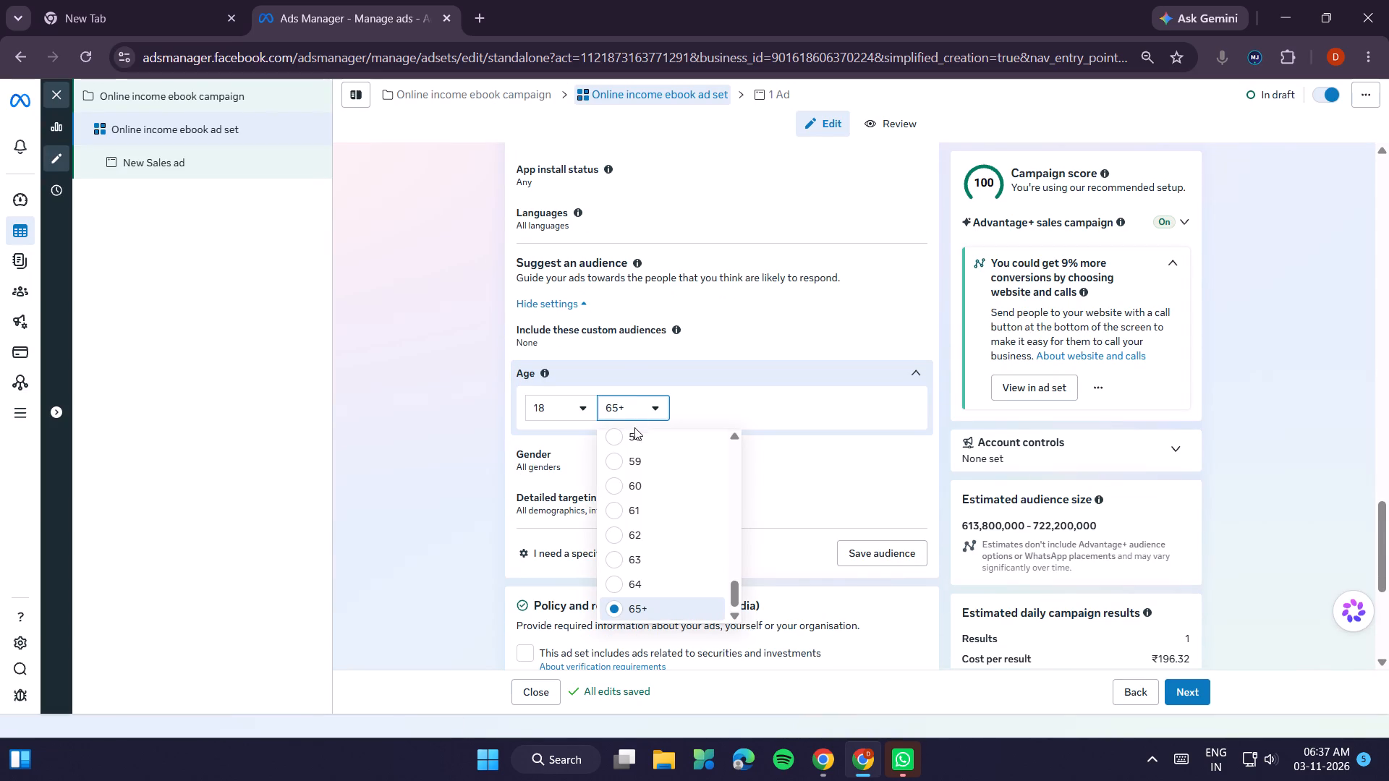
scroll(647, 552, up, 4)
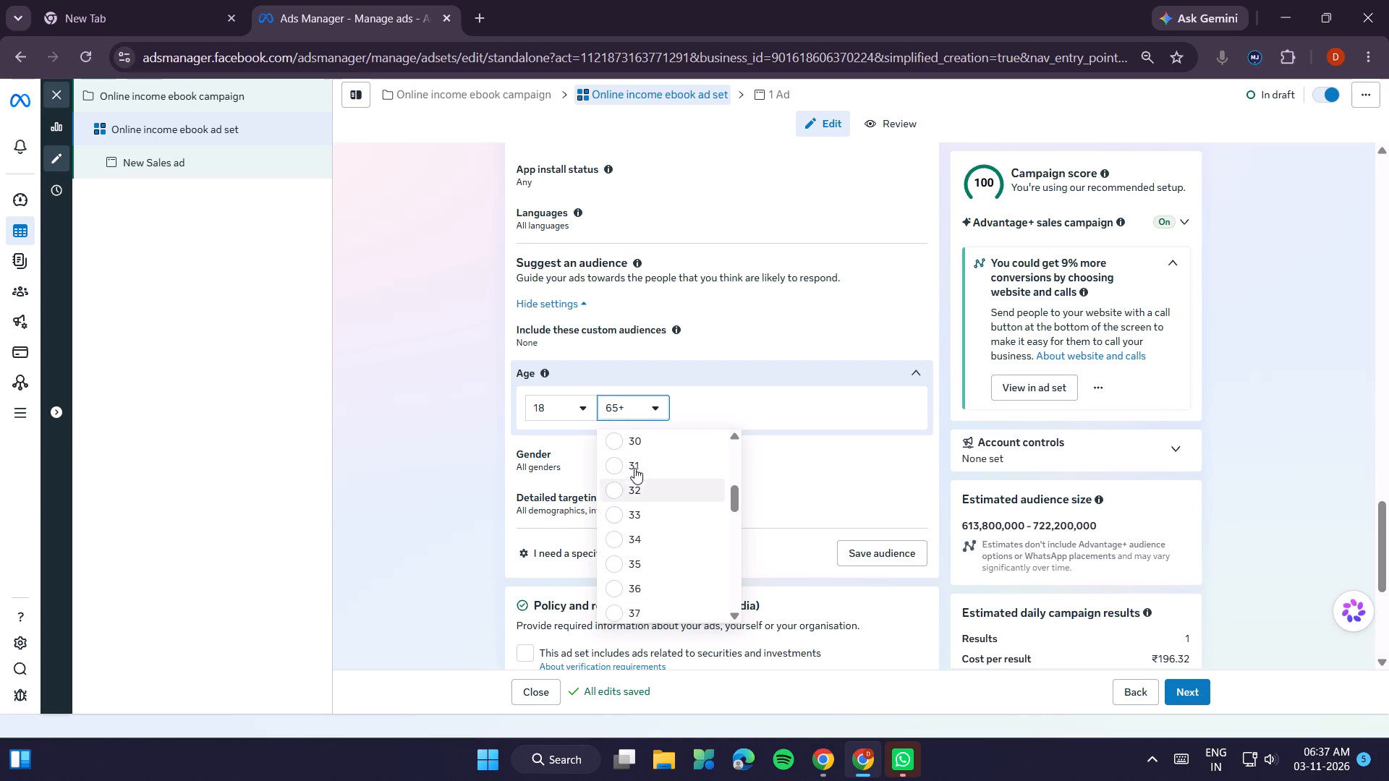
click(616, 436)
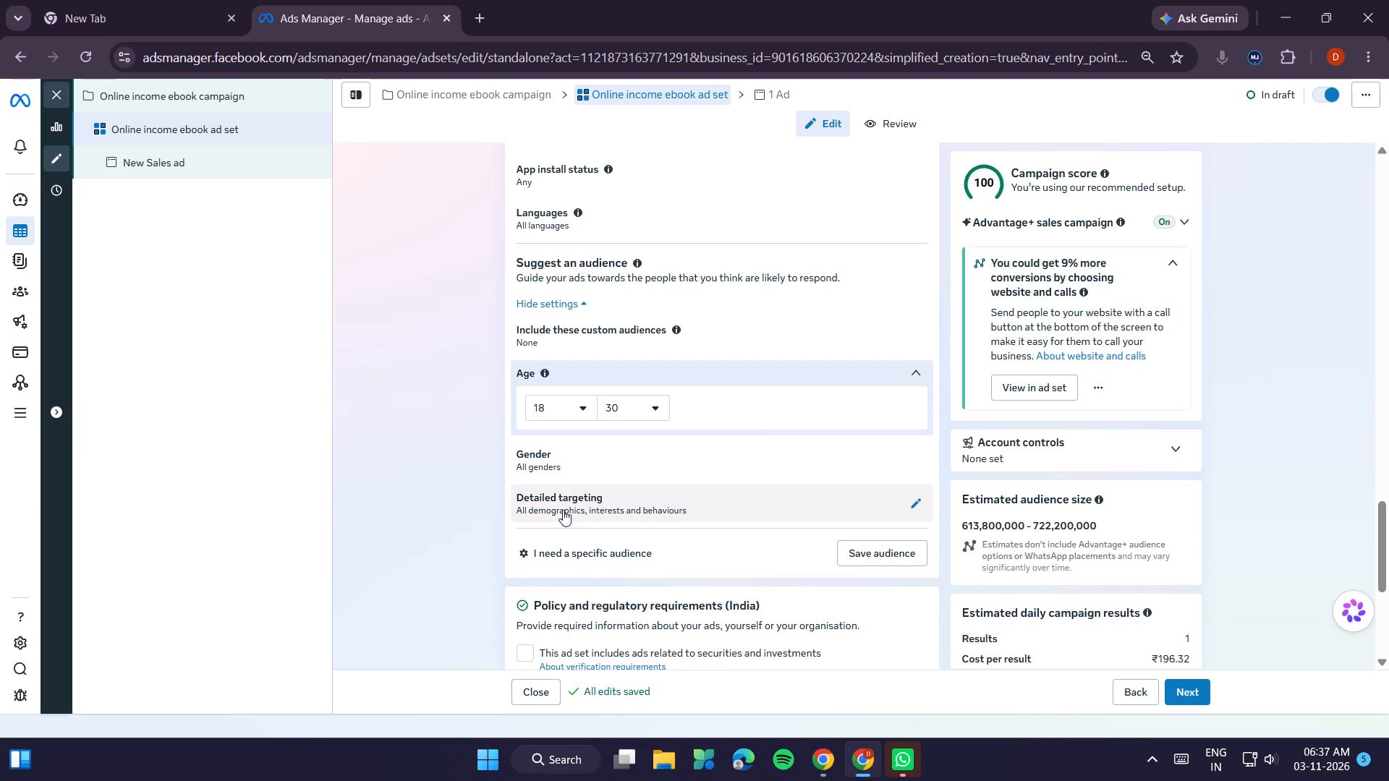
Add the interest University (higher education) to the detailed targeting.
click(563, 510)
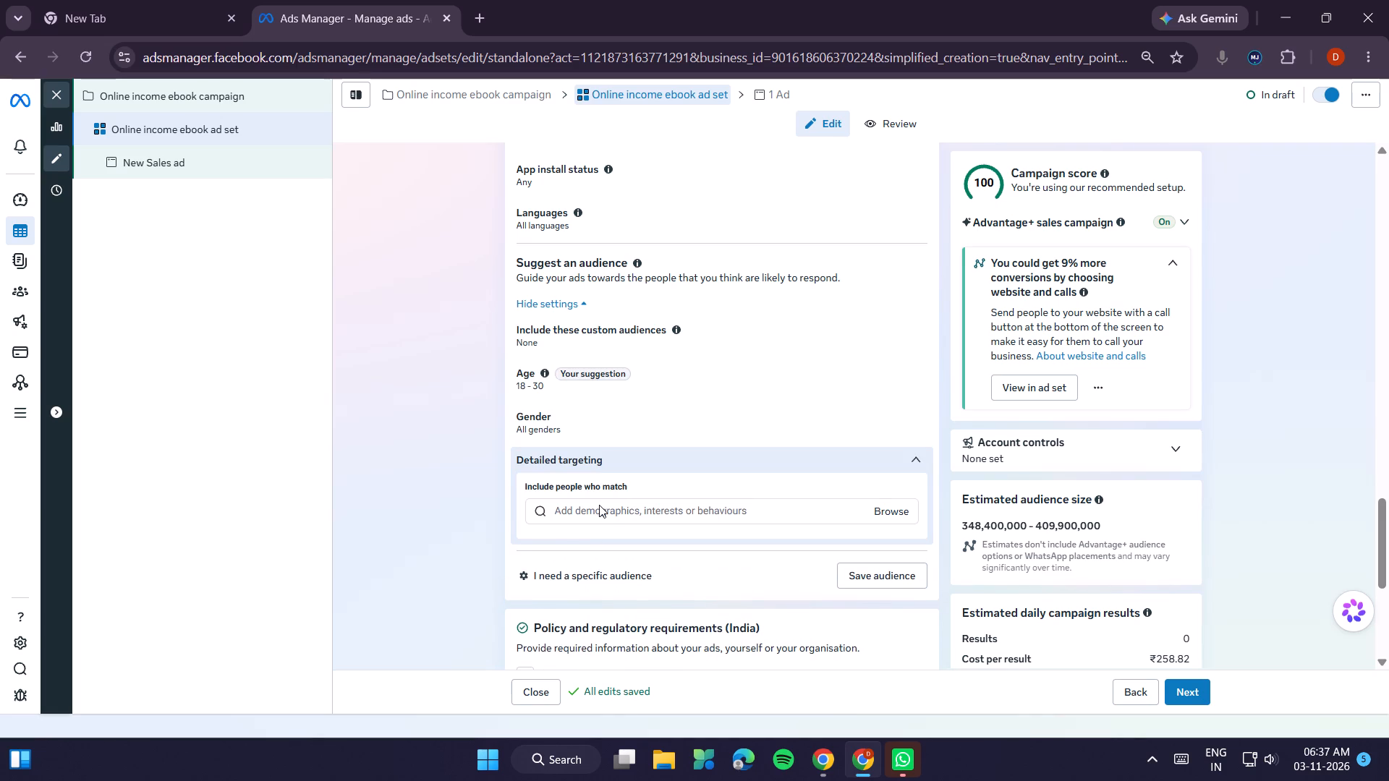
click(602, 516)
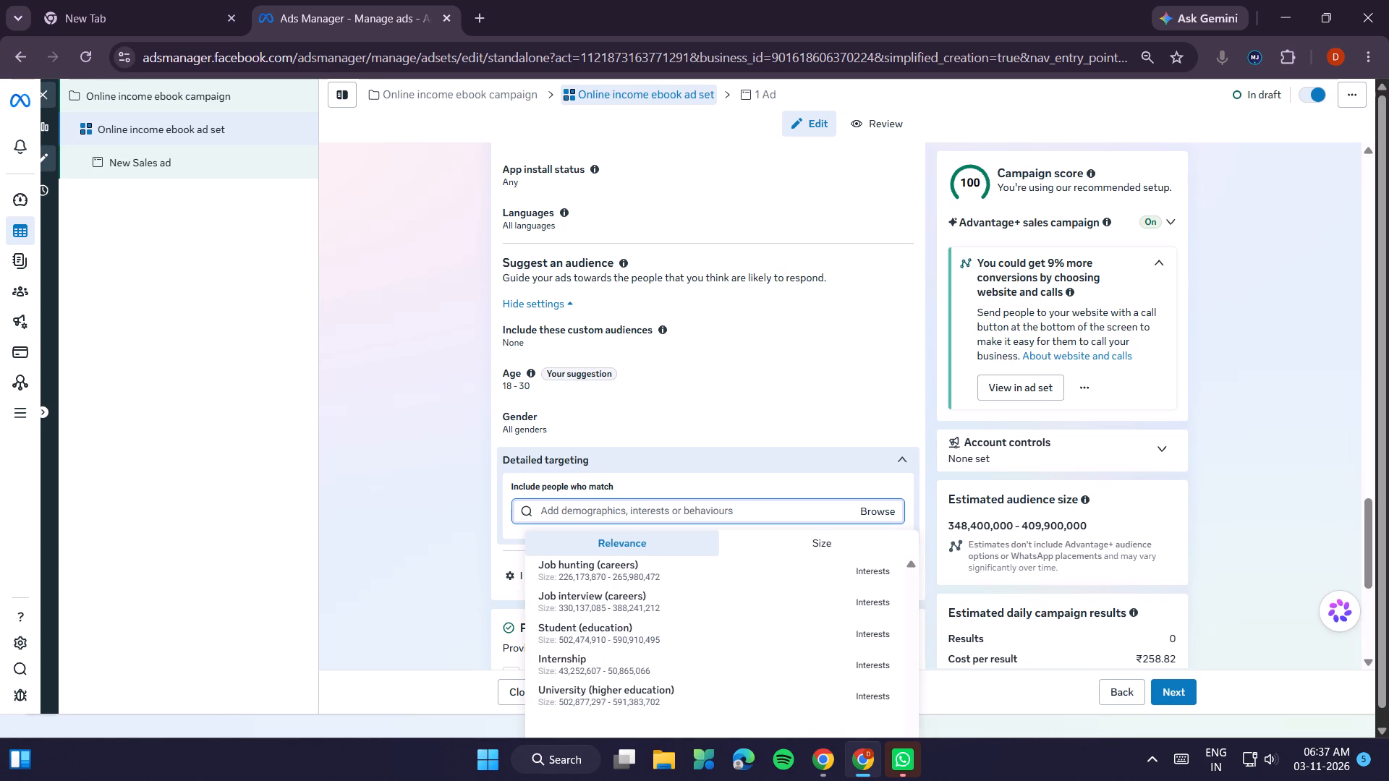
click(650, 696)
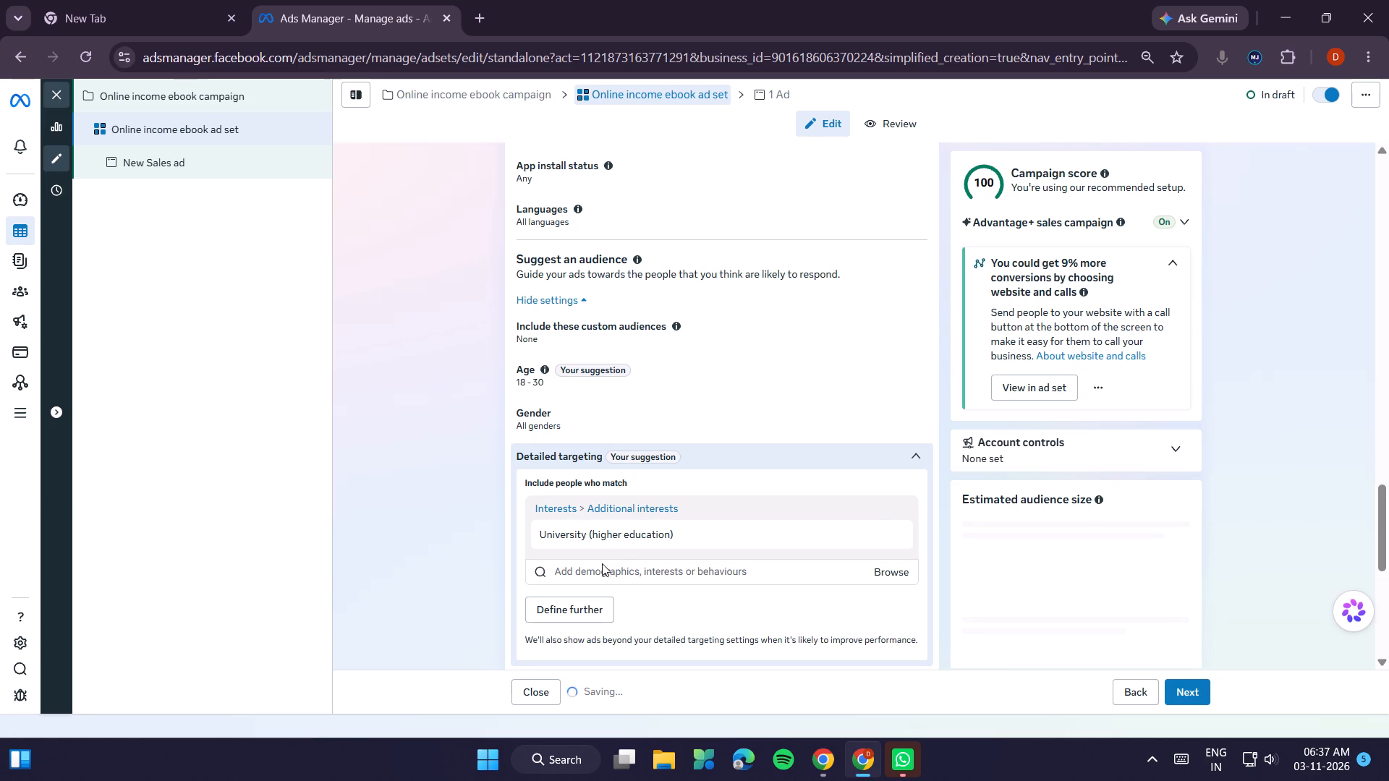
Search the detailed targeting for "freel" and add the interest Freelancer (careers).
click(590, 572)
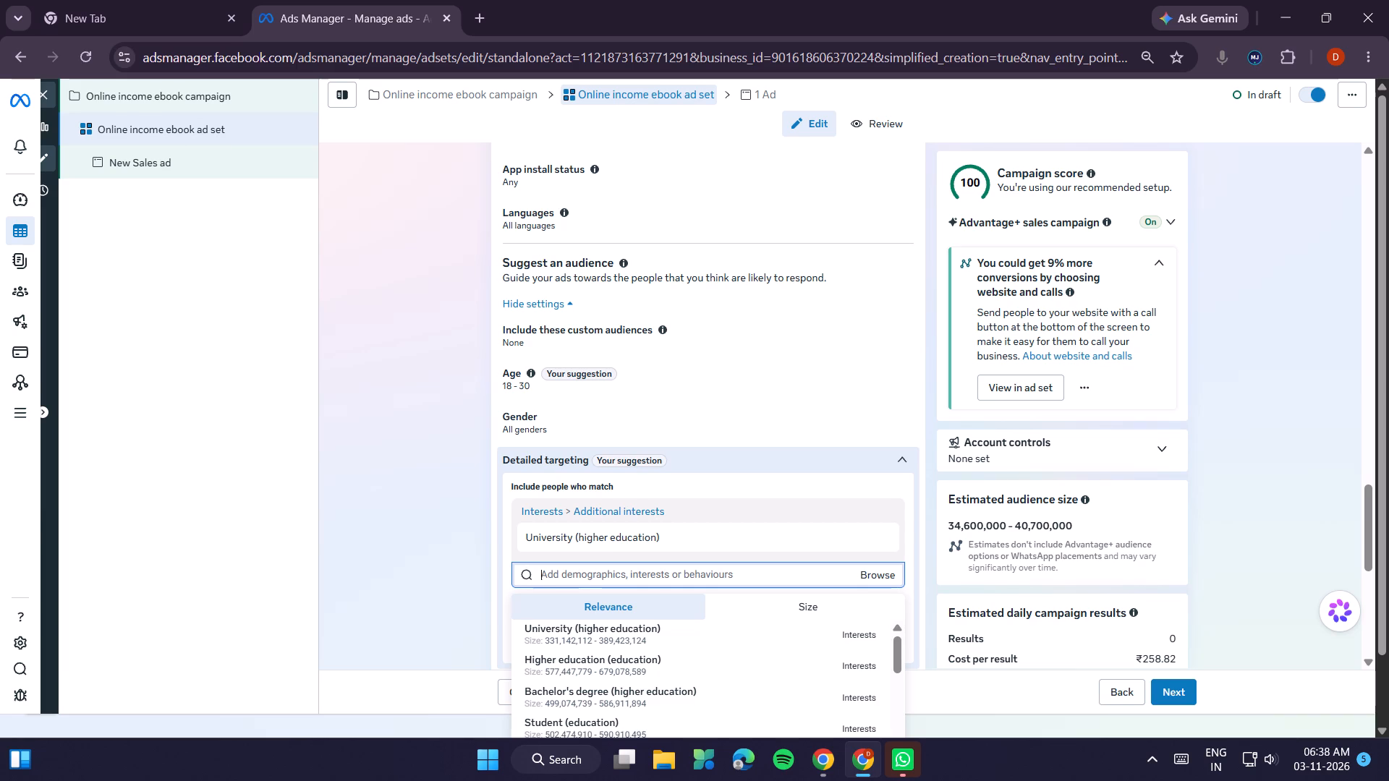
text(ffrreee)
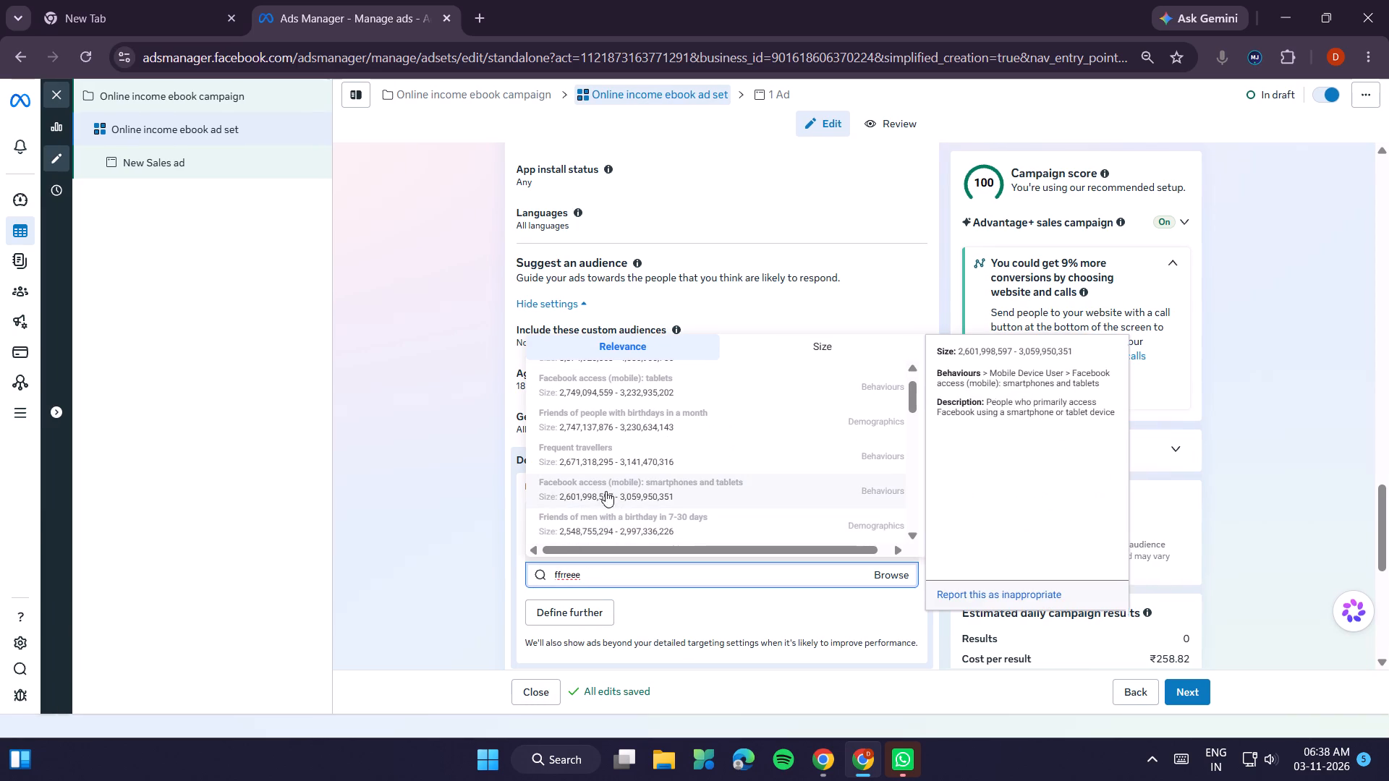
key(BackSpace)
key(BackSpace)
key(BackSpace)
key(BackSpace)
key(BackSpace)
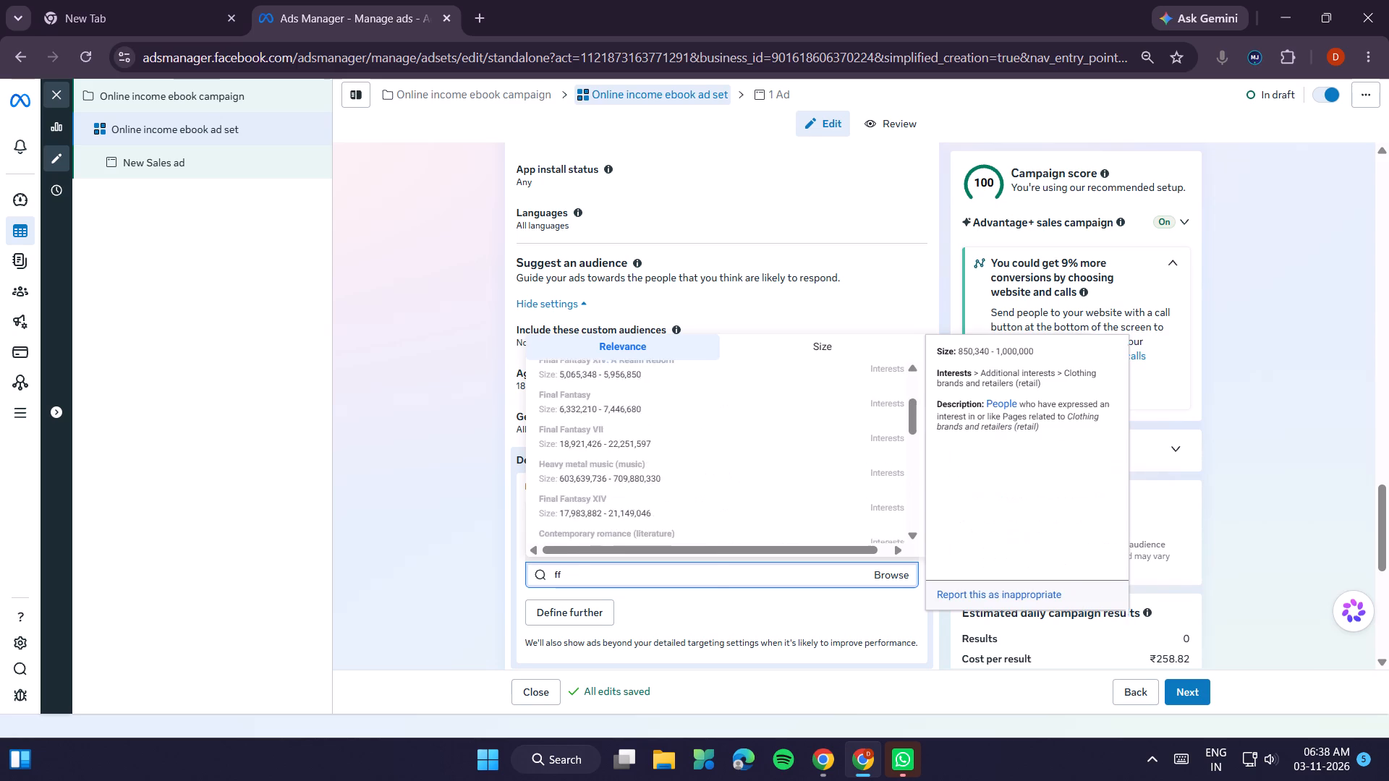
key(BackSpace)
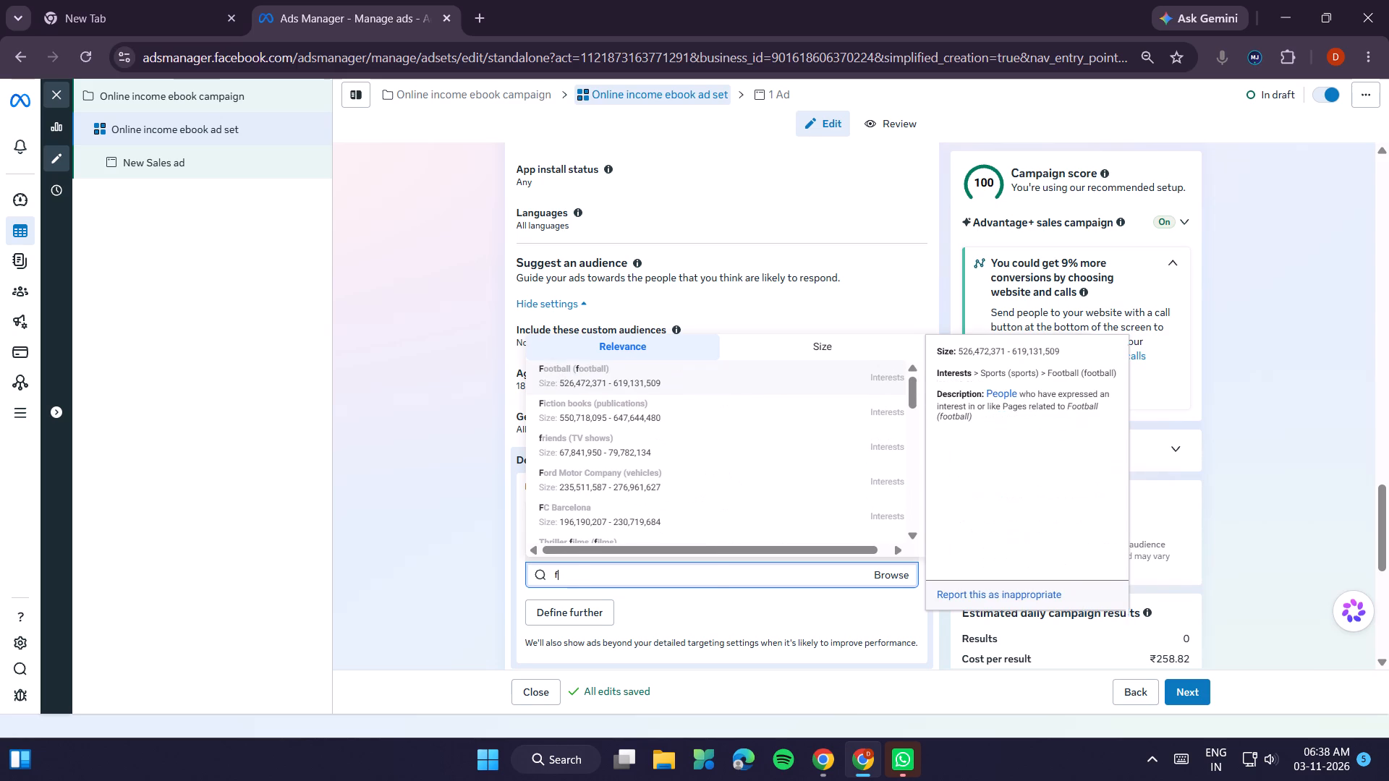
text(reee)
key(BackSpace)
key(BackSpace)
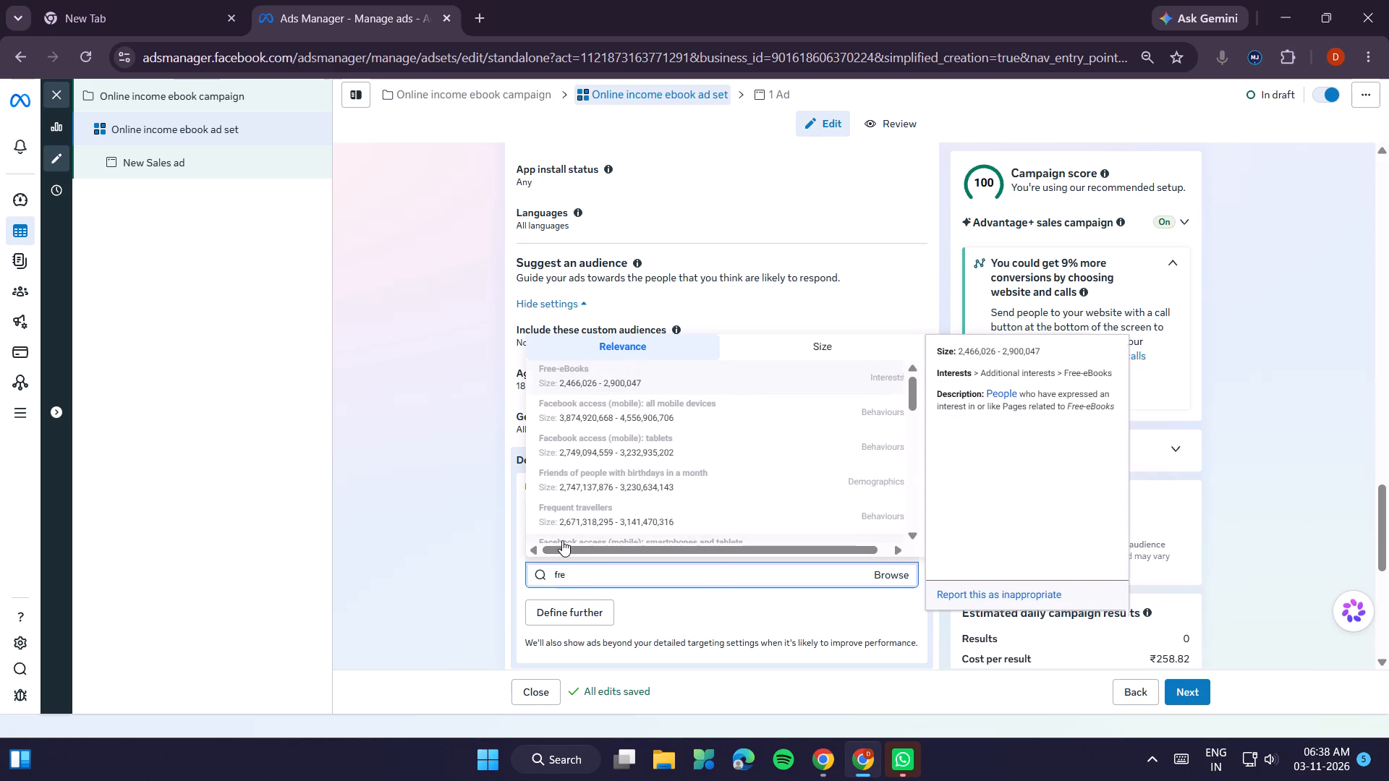
scroll(637, 414, up, 8)
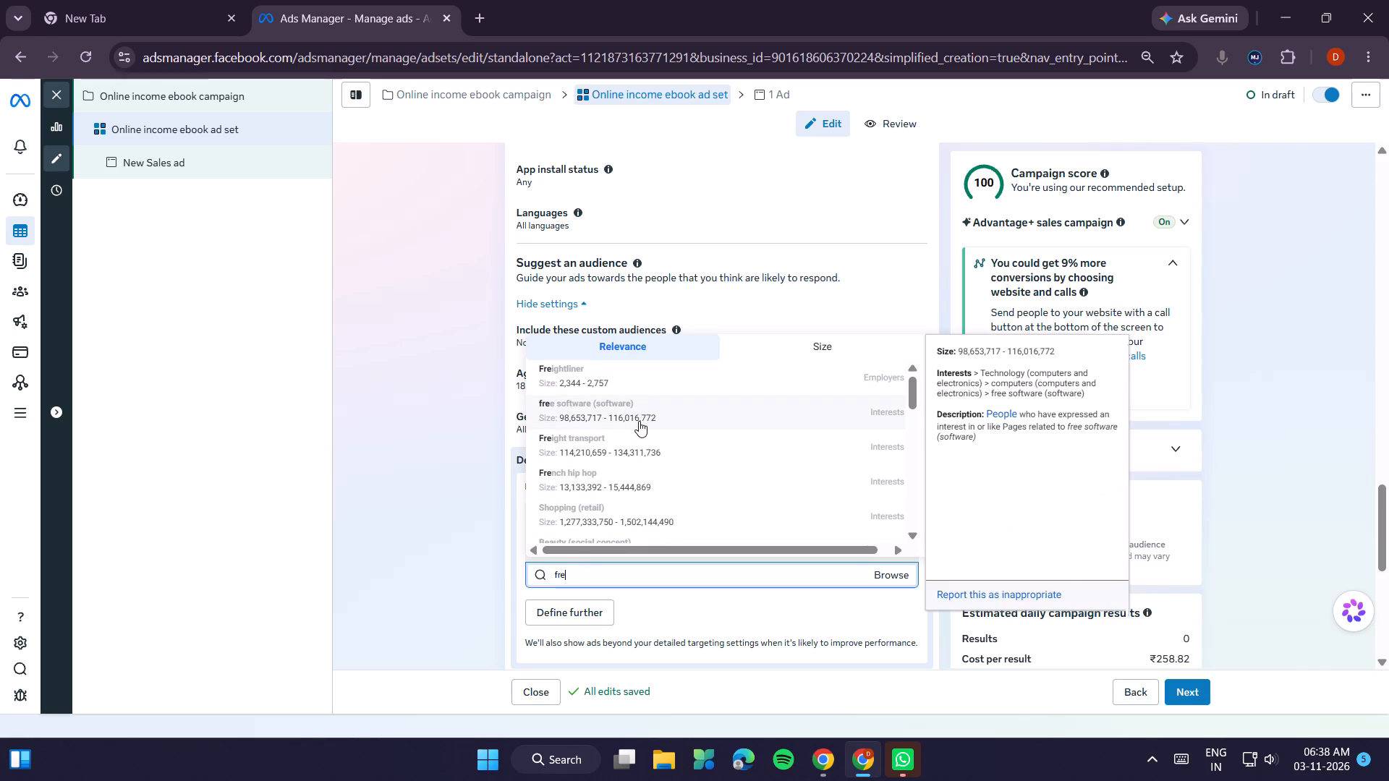
key(e)
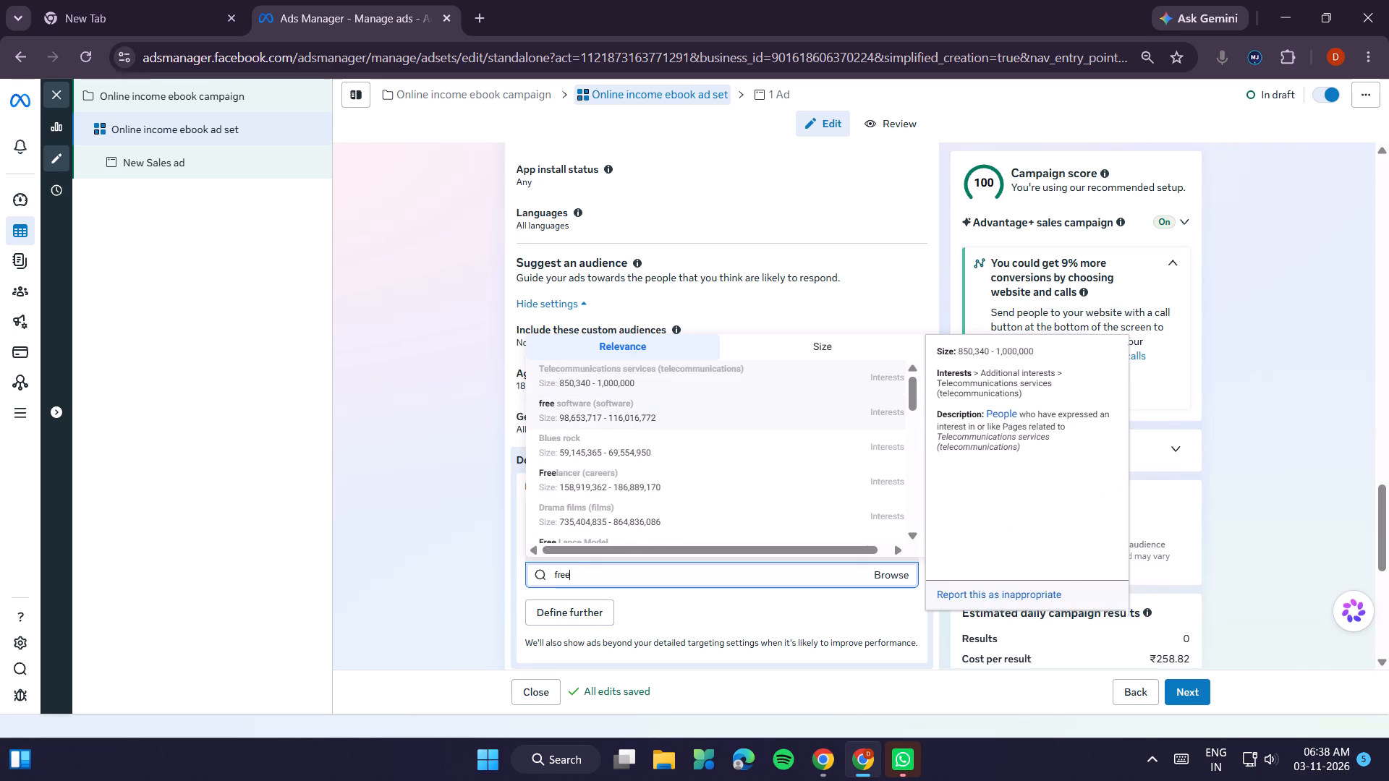
text(ll)
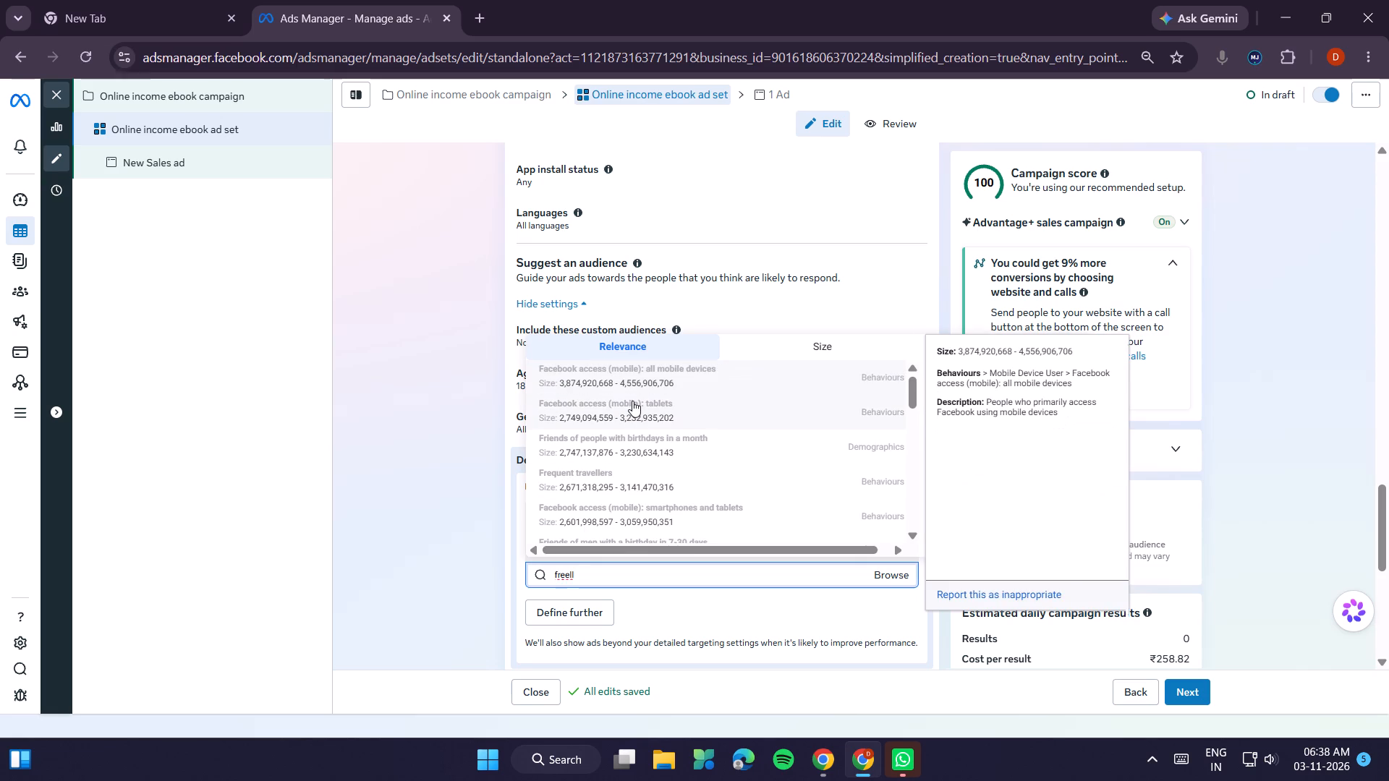
key(BackSpace)
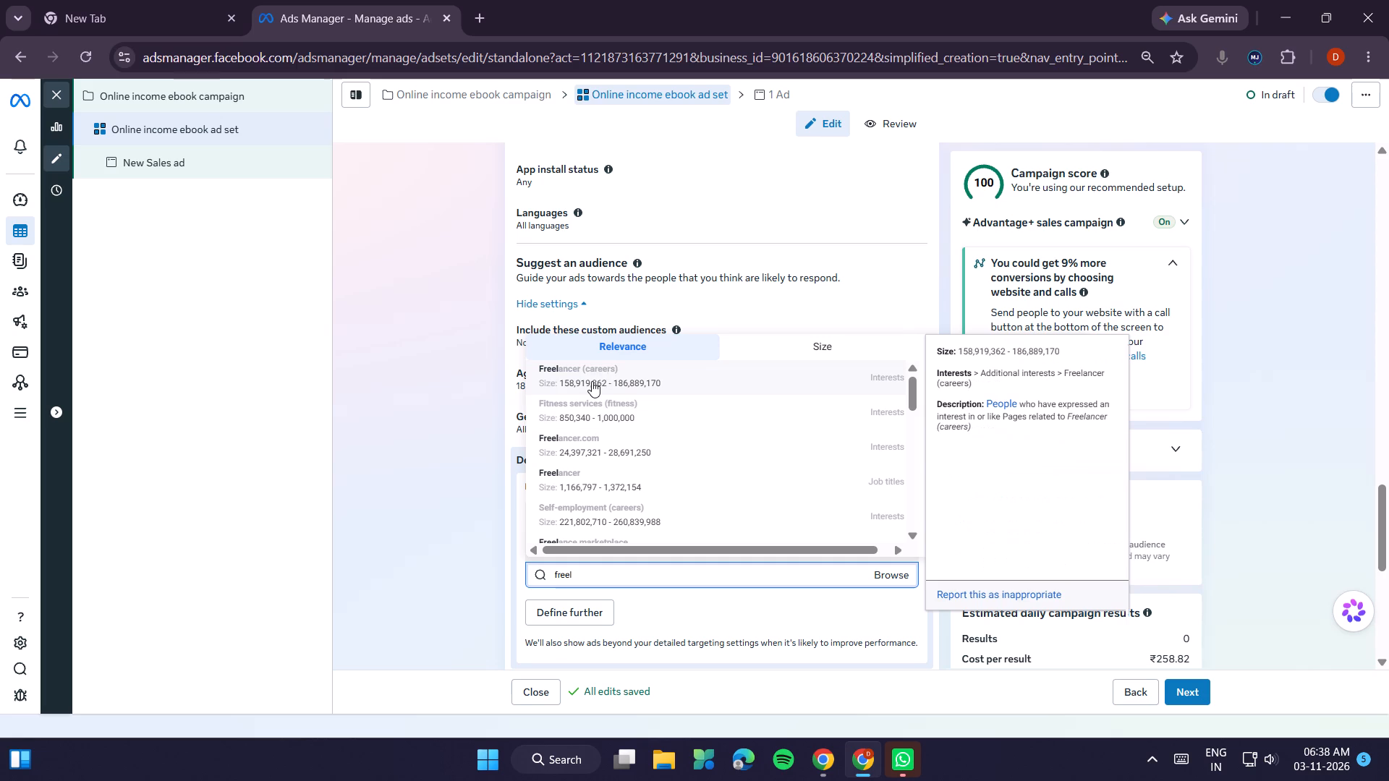
click(592, 381)
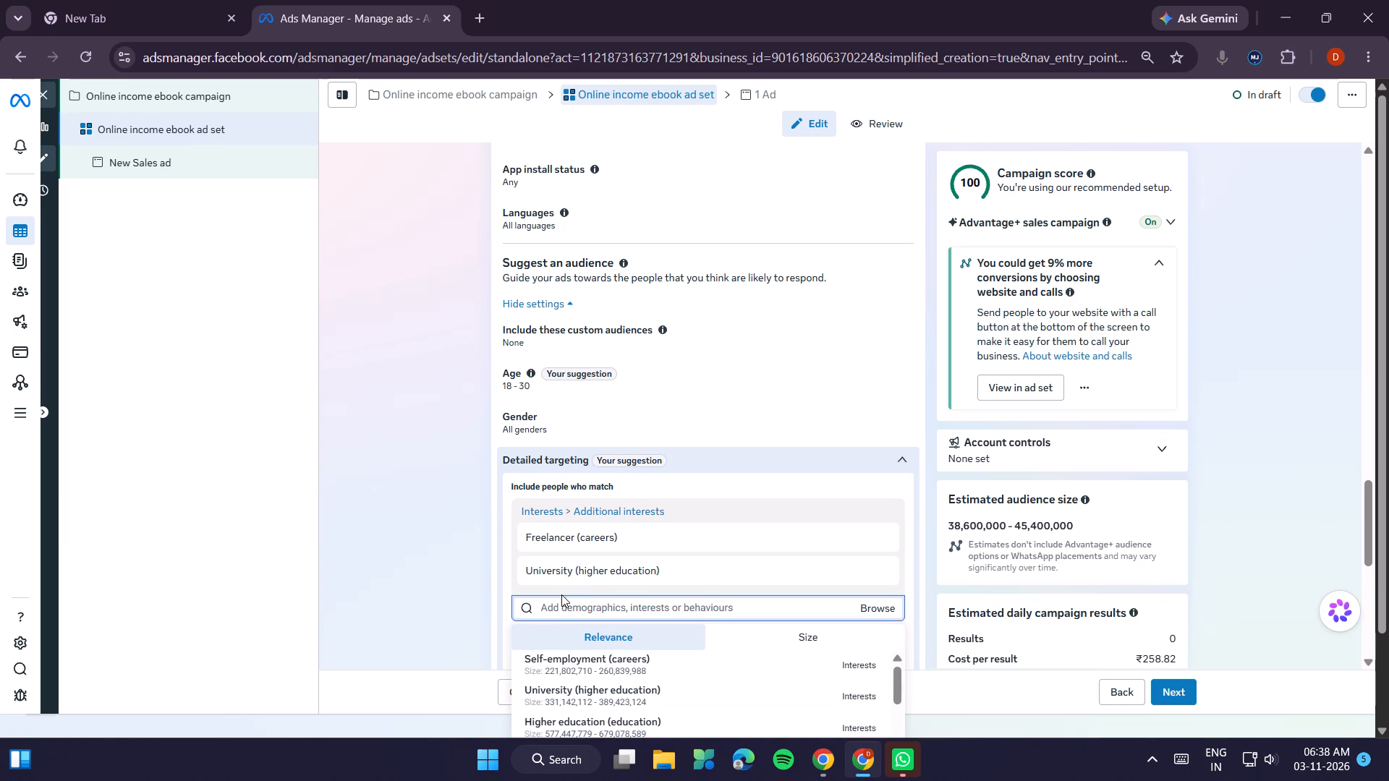
Search the detailed targeting for another interest with the term "eco".
text(ecoommm)
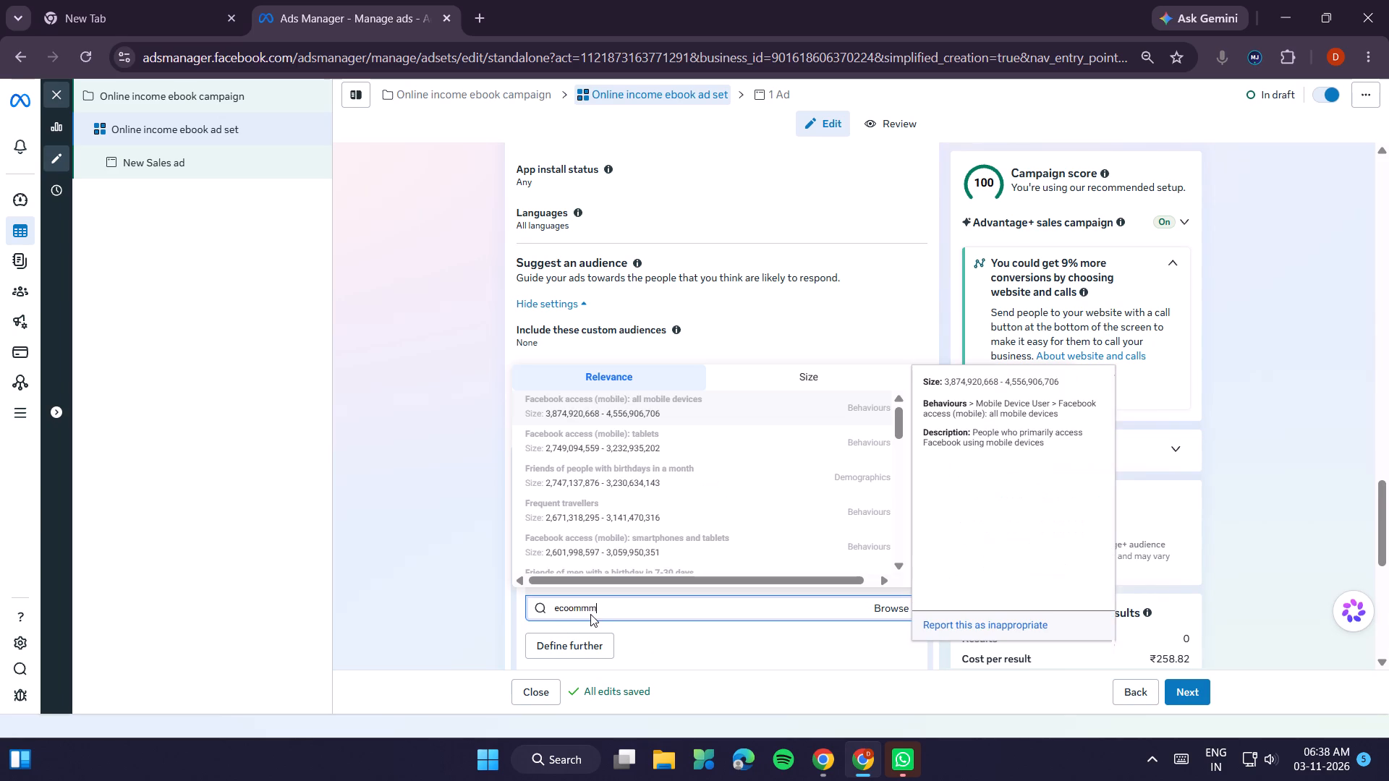
key(BackSpace)
key(BackSpace)
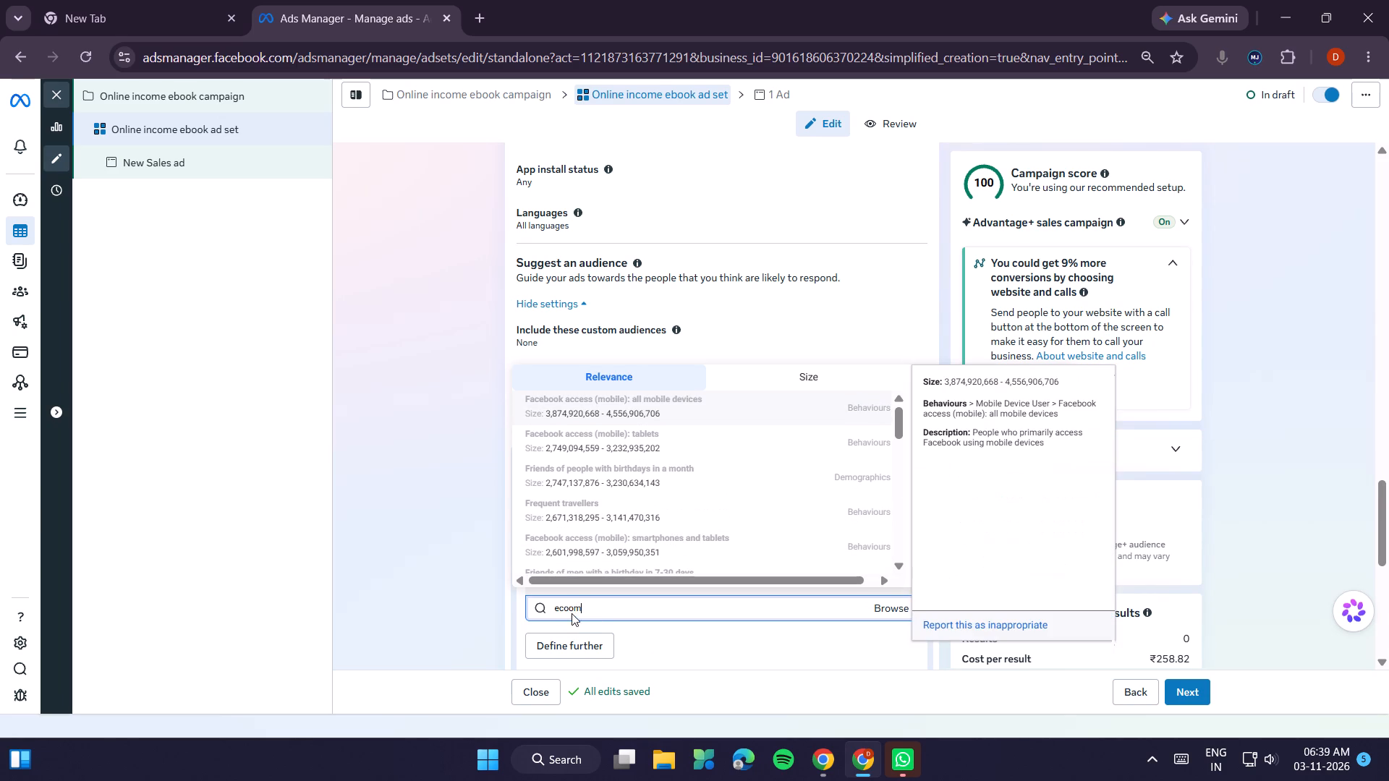
click(569, 609)
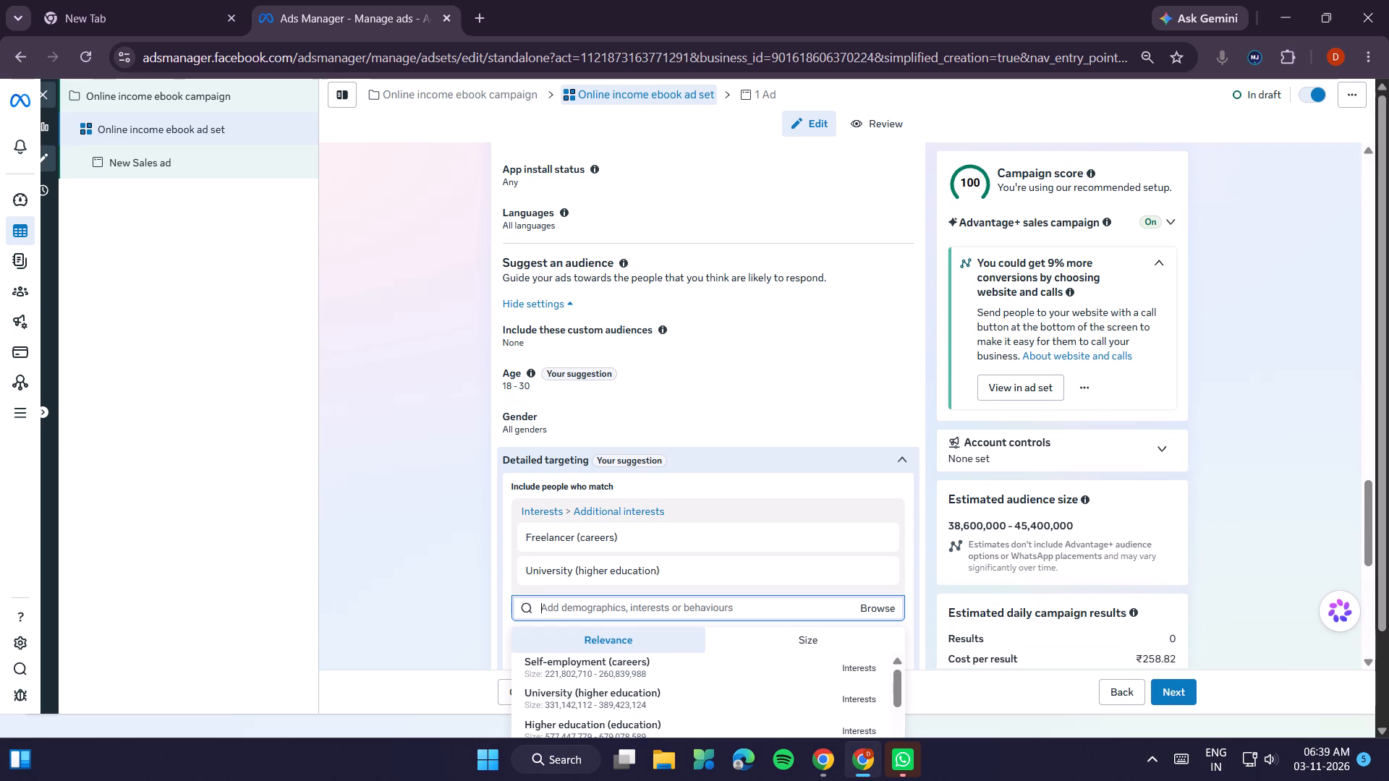
click(573, 606)
text(ecc)
text(omm)
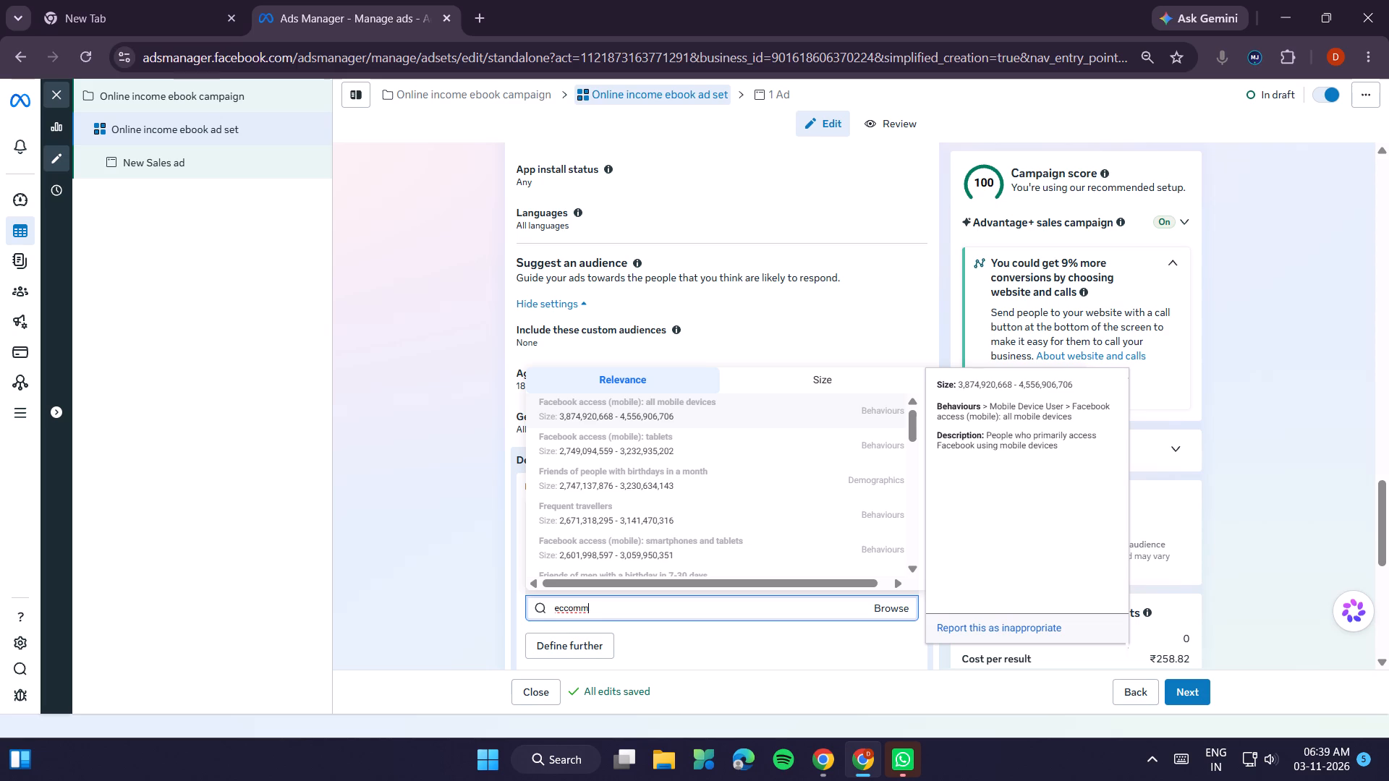
key(BackSpace)
key(BackSpace)
key(BackSpace)
key(BackSpace)
key(BackSpace)
key(BackSpace)
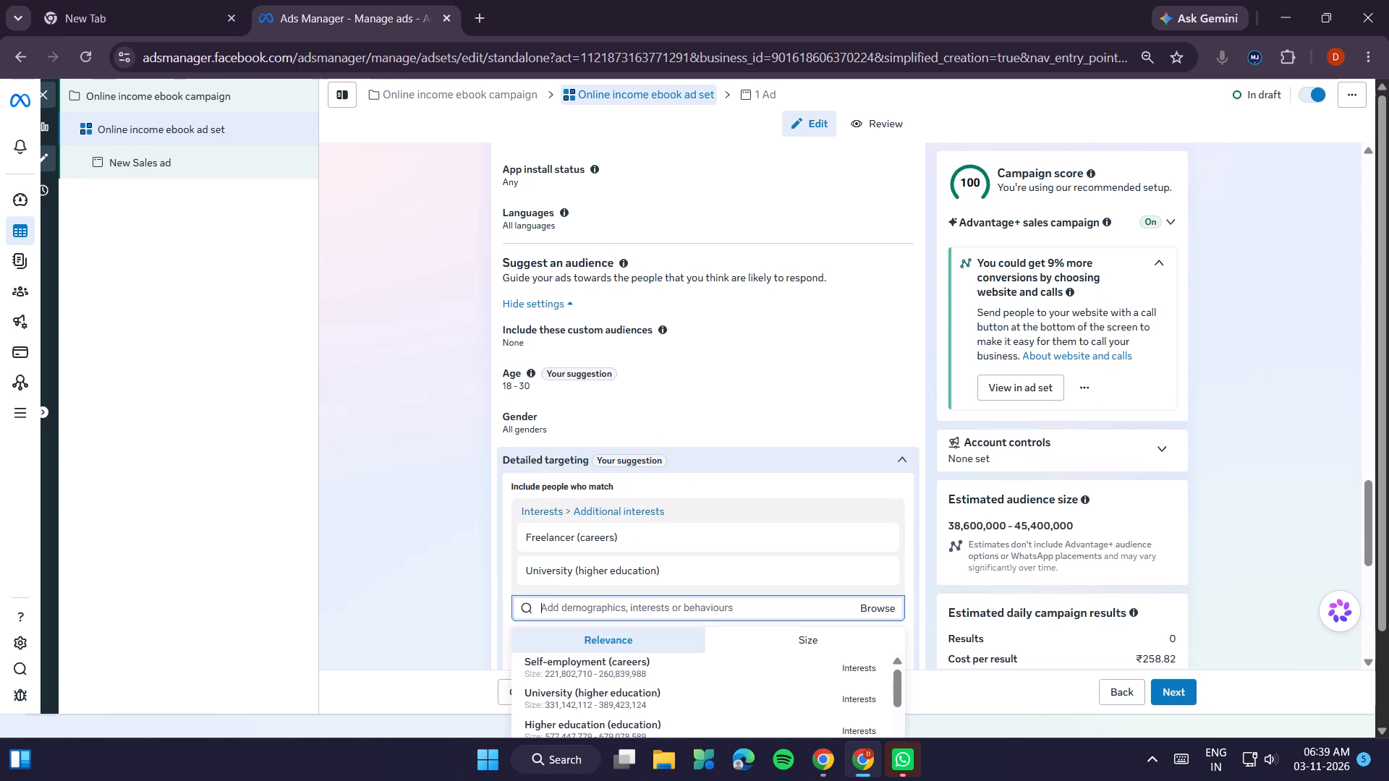
text(ec)
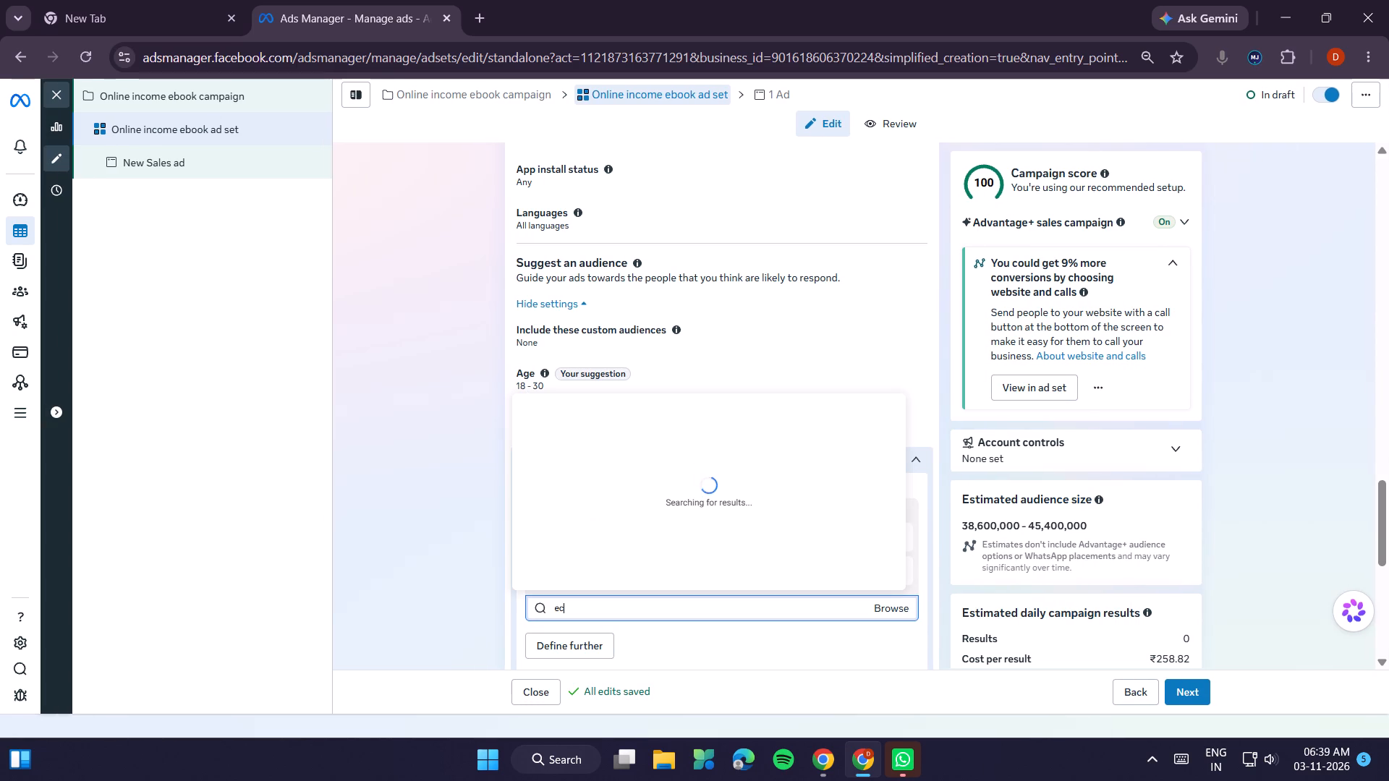
key(o)
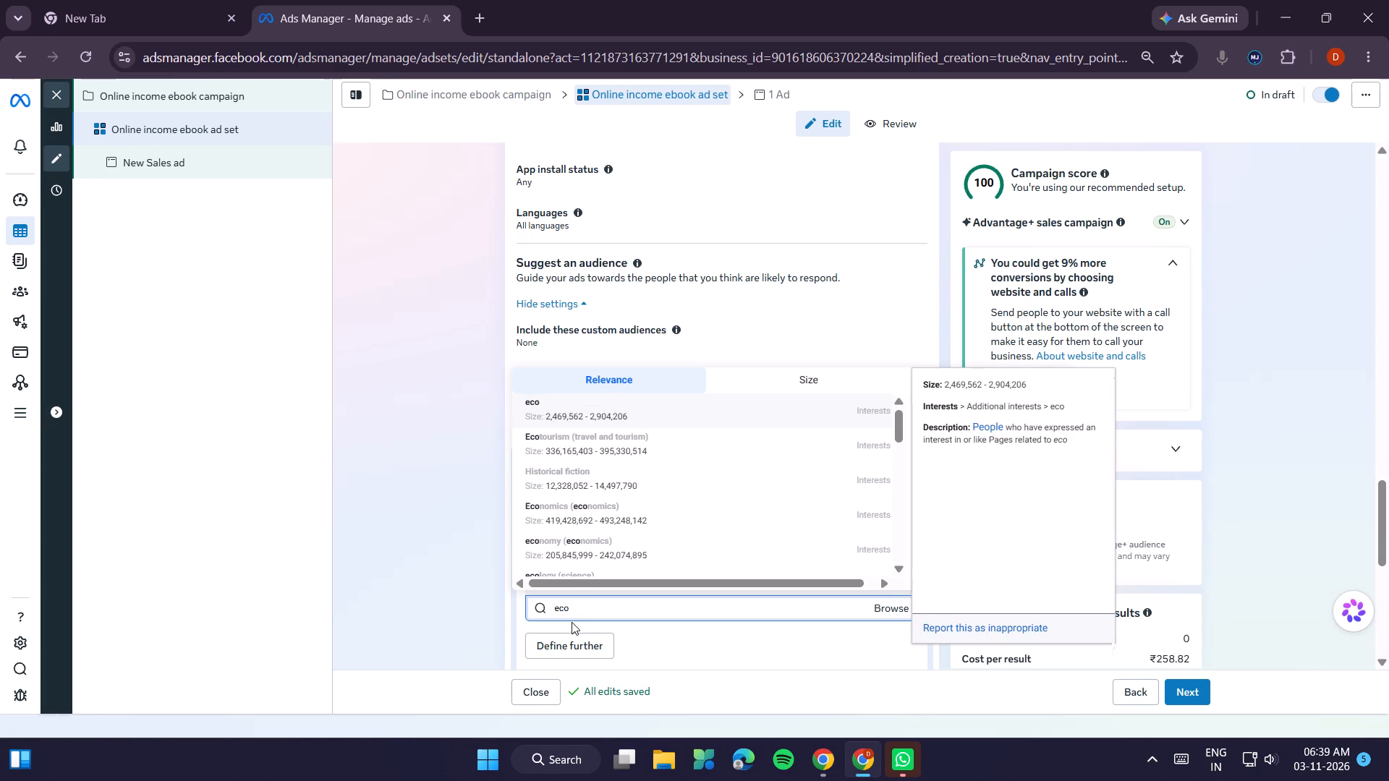
Extend the detailed targeting search to "ecomm" and add the interest E-commerce (retail).
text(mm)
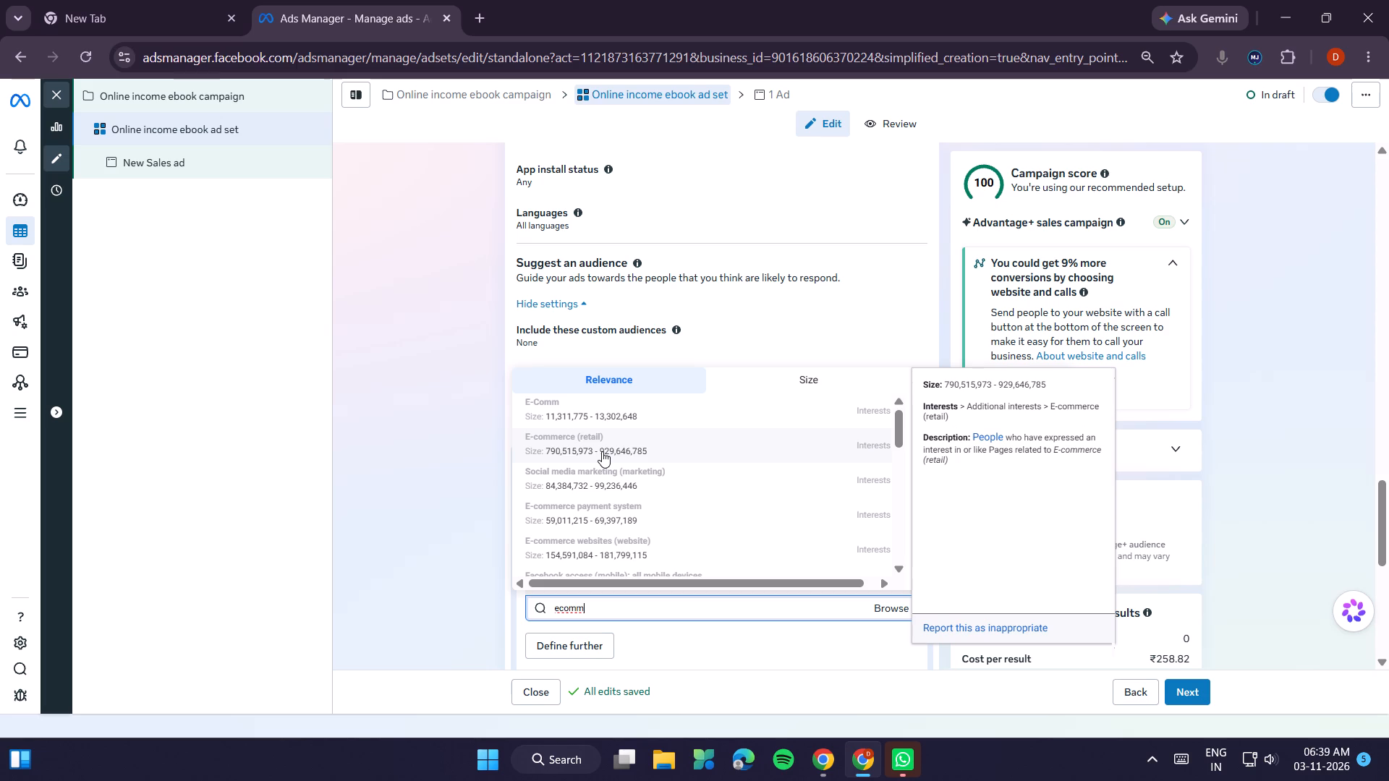
click(602, 451)
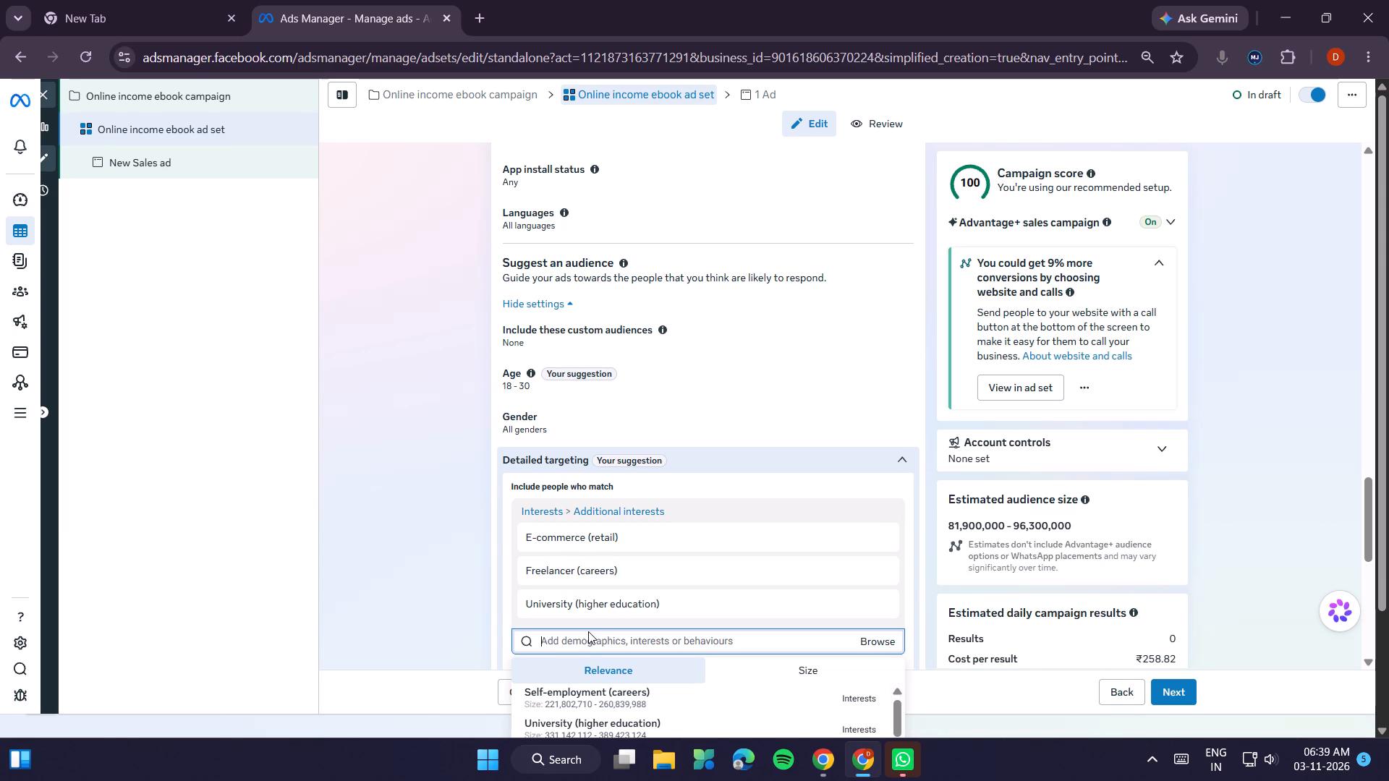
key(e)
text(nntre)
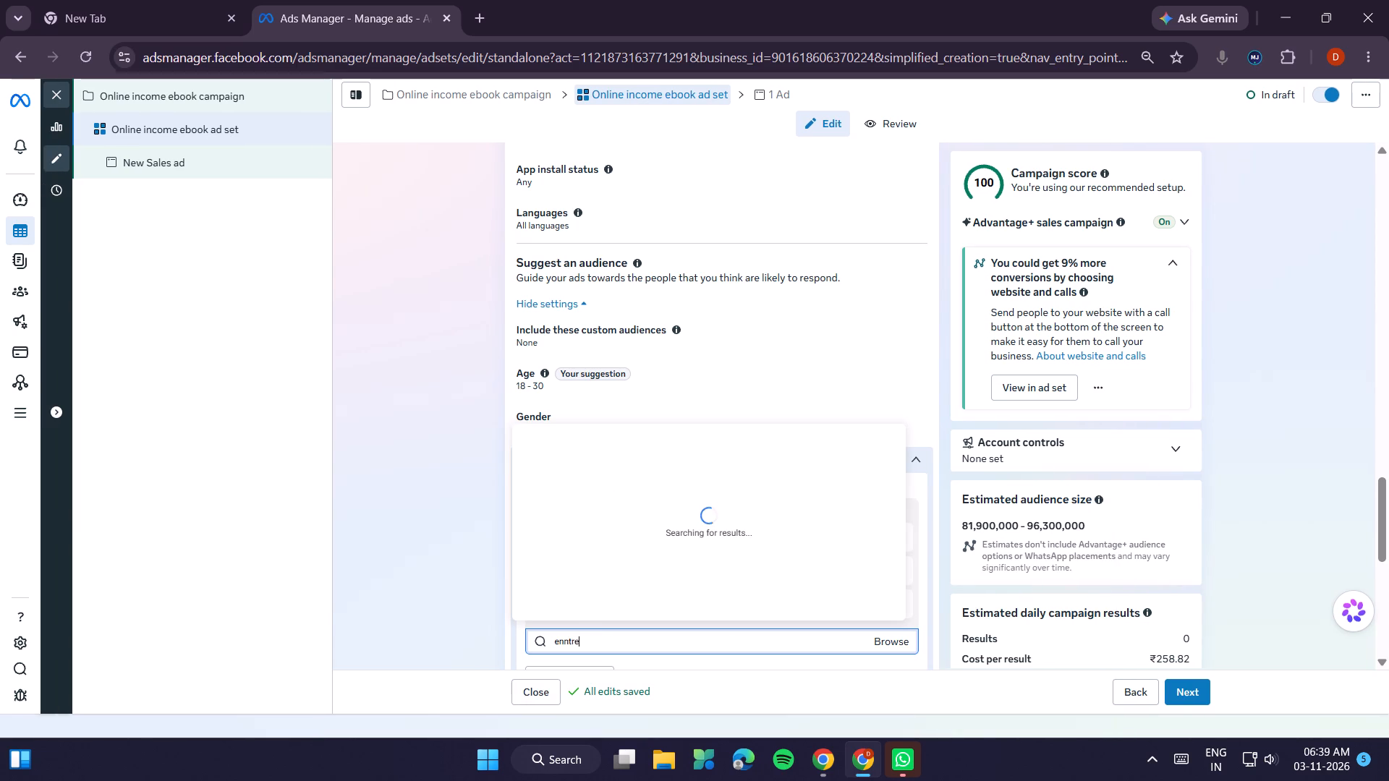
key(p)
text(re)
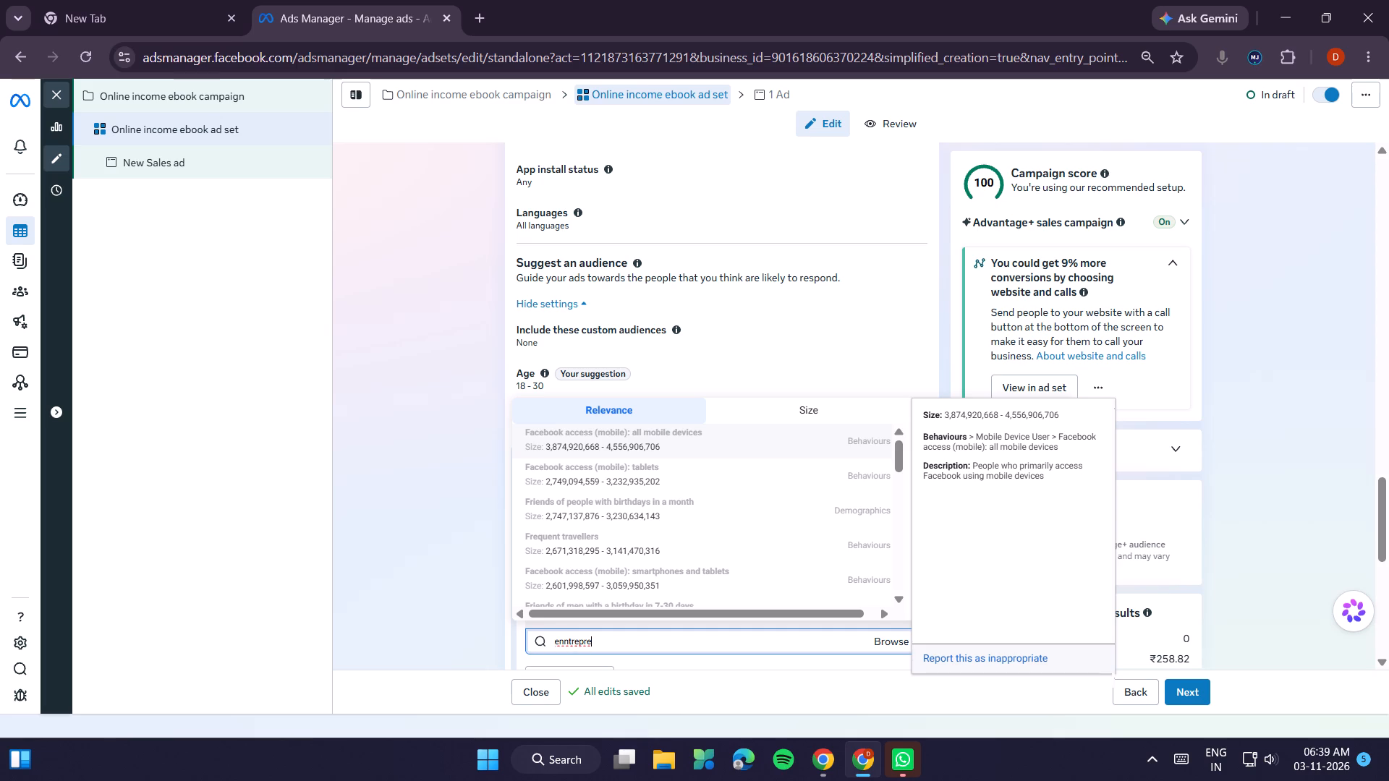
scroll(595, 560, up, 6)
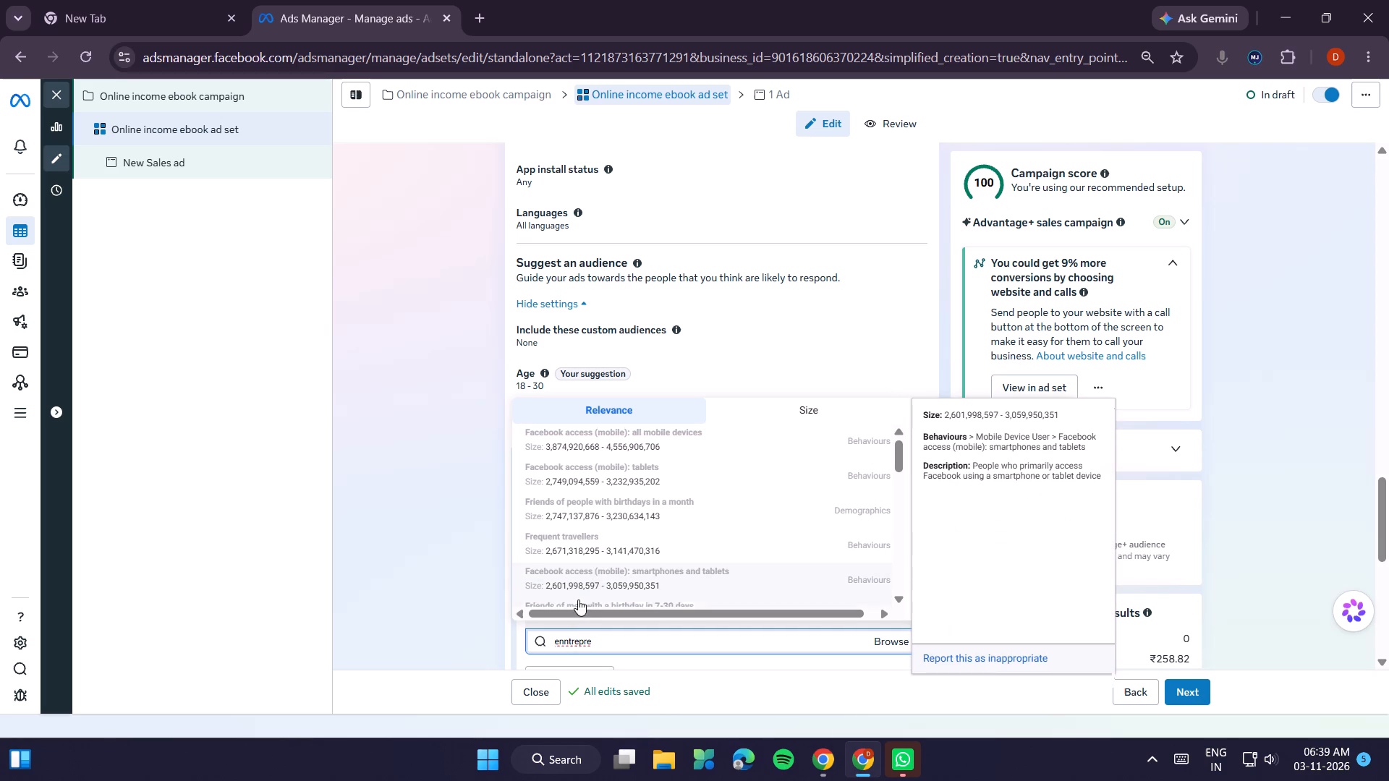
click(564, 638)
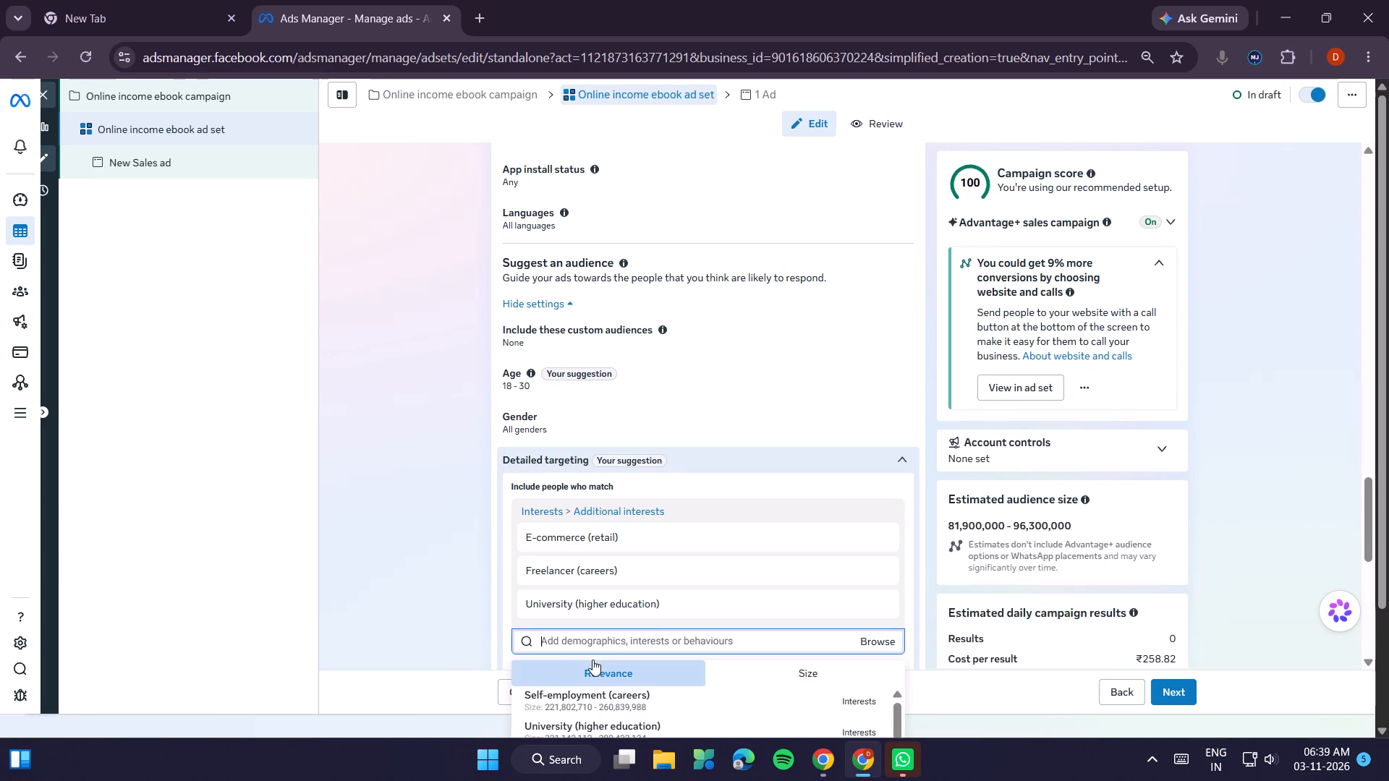
Search the detailed targeting for another interest with the term "ent".
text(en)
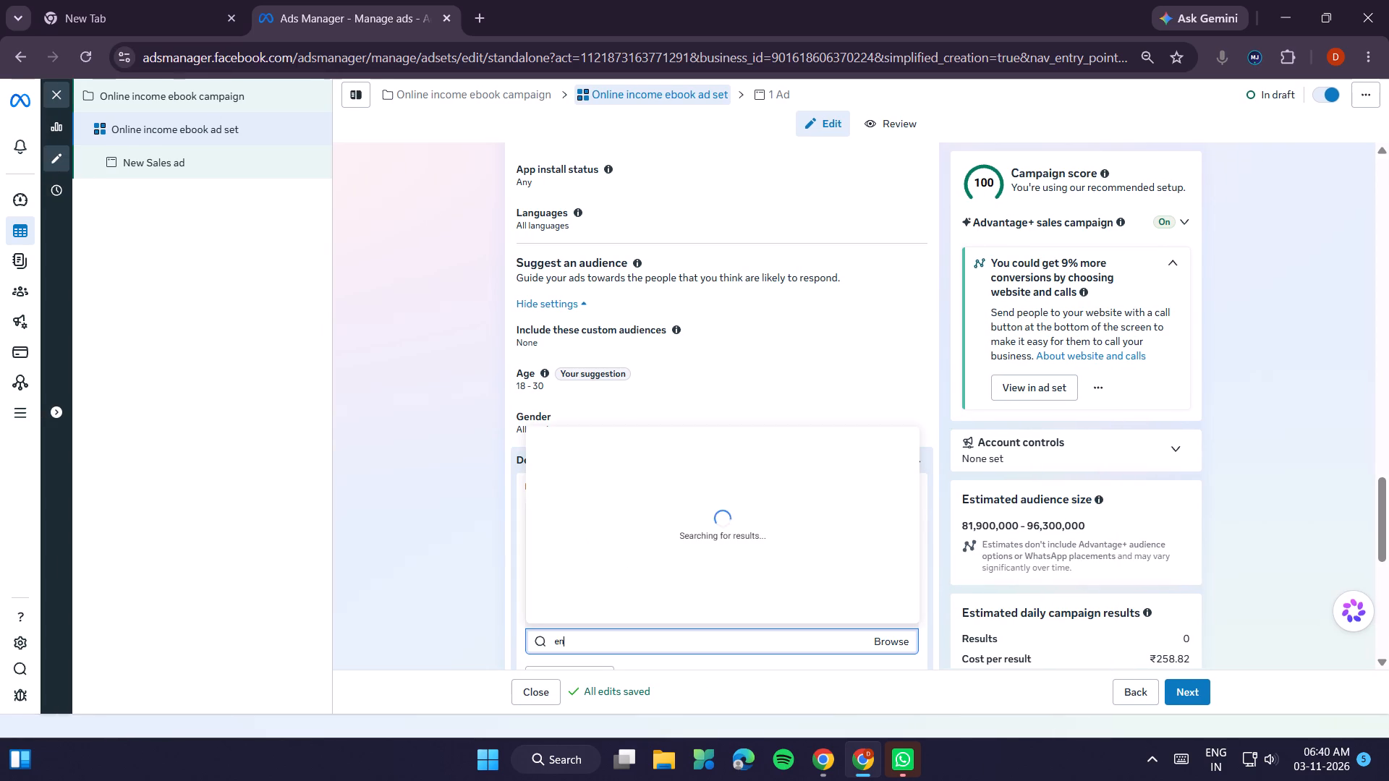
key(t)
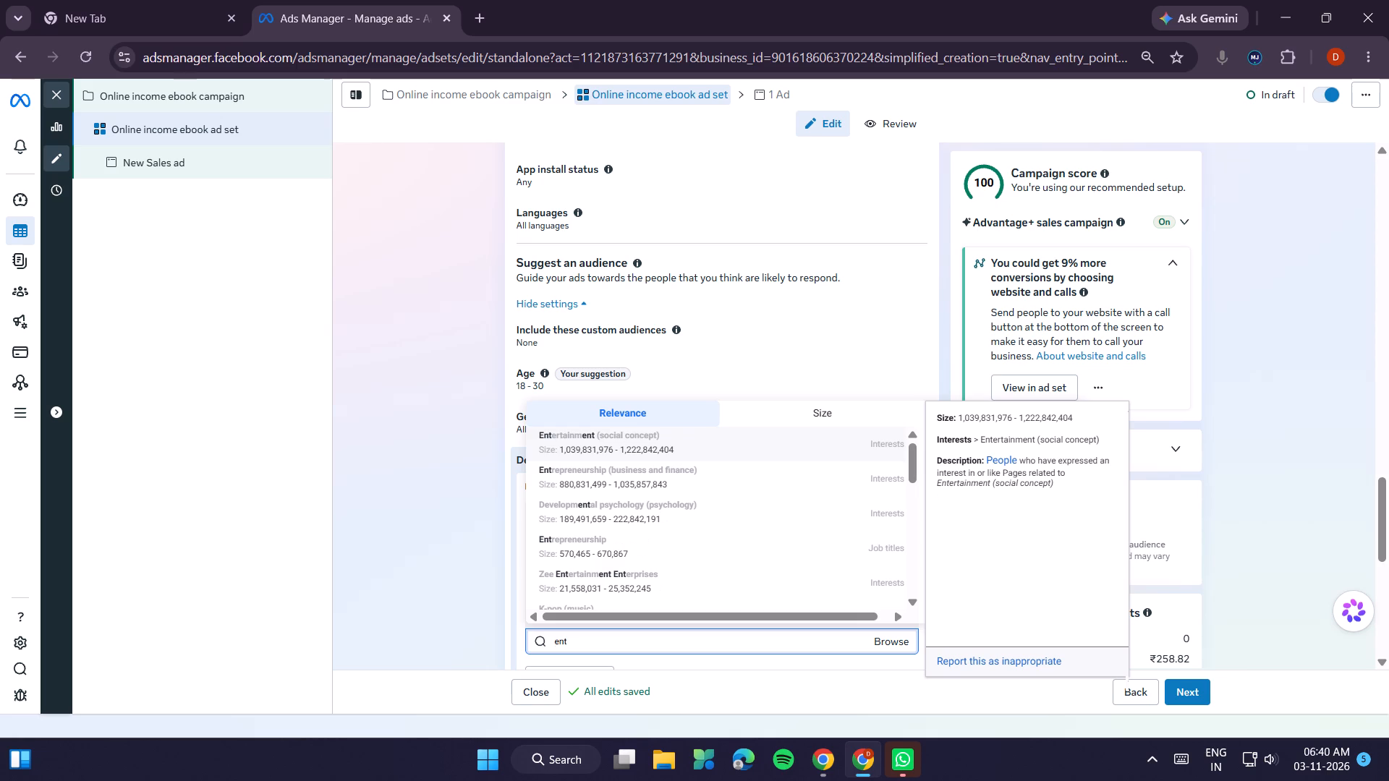
Search the detailed targeting for "entrepre" and add the interest Entrepreneurship (business and finance).
scroll(612, 528, up, 2)
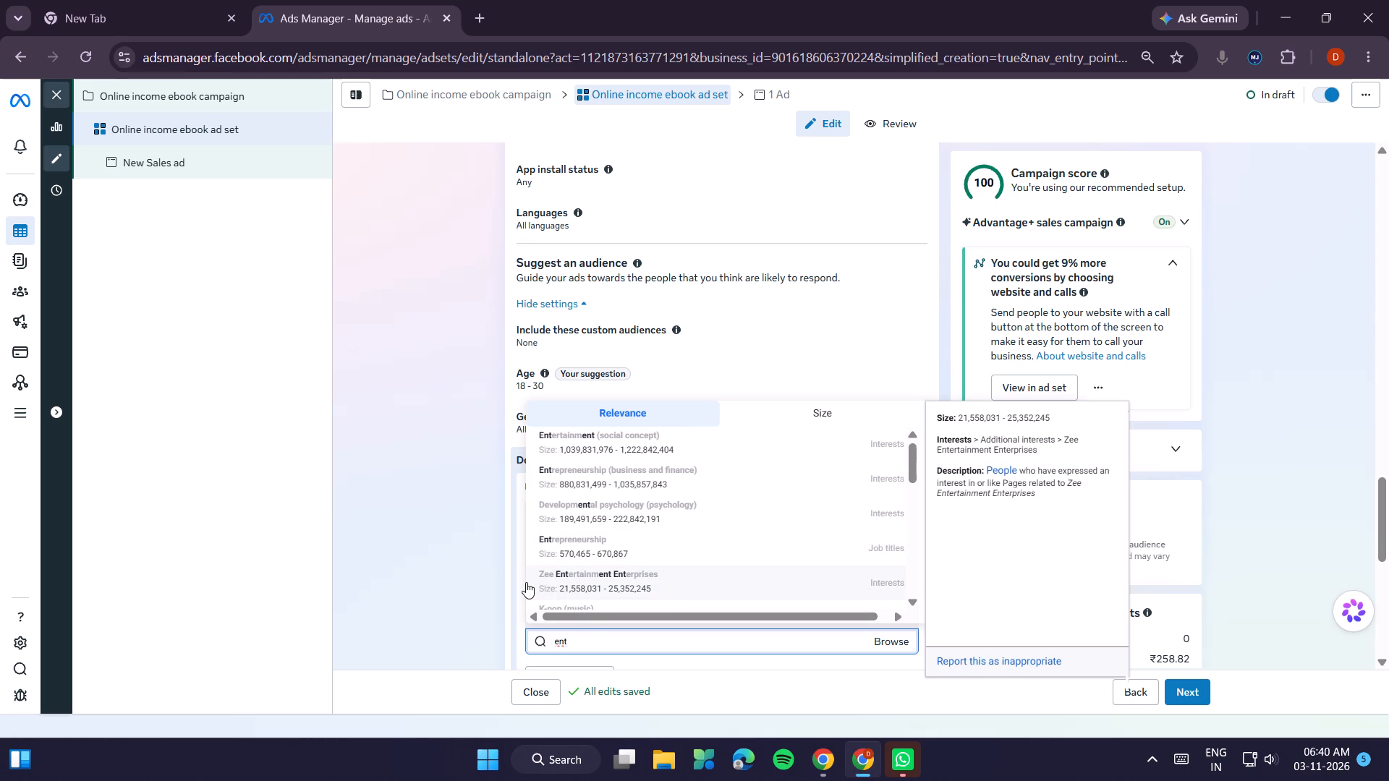
text(rre)
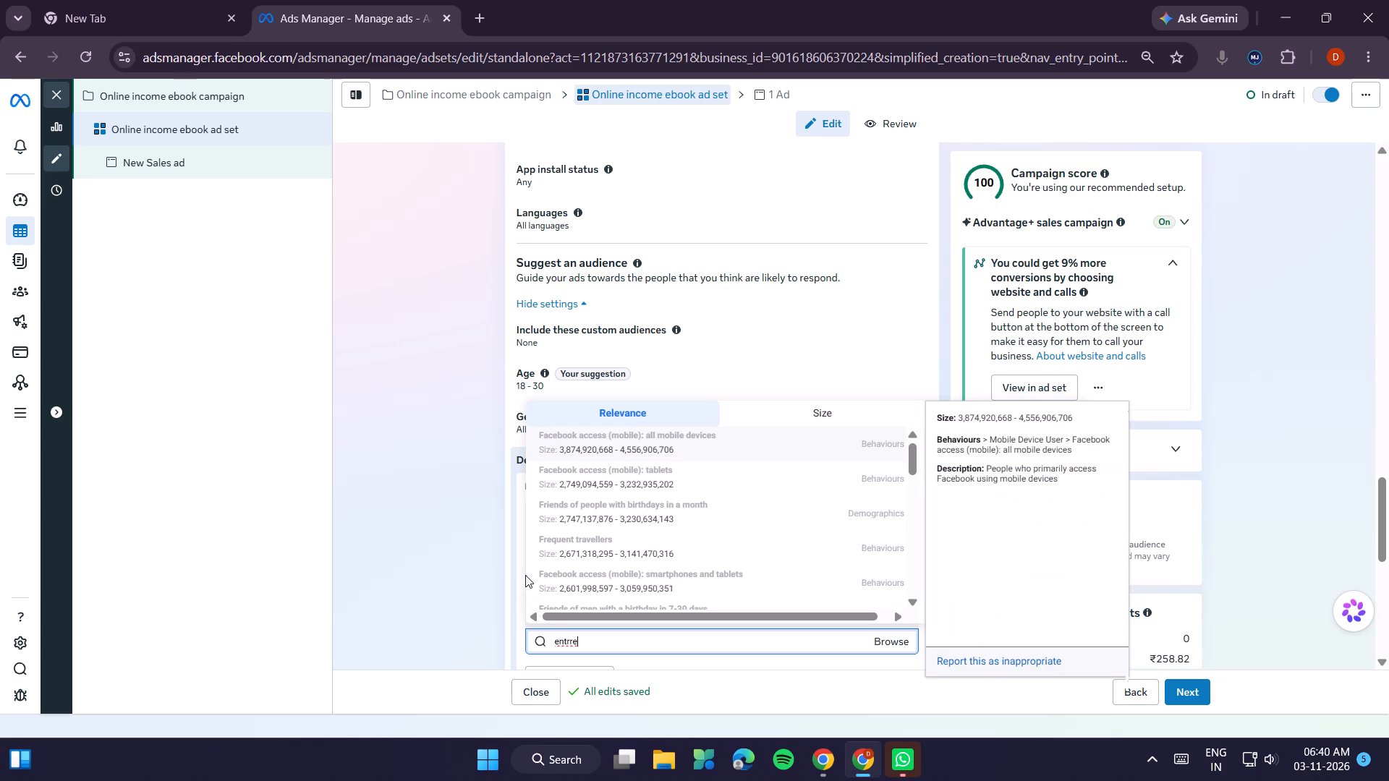
key(BackSpace)
key(BackSpace)
key(BackSpace)
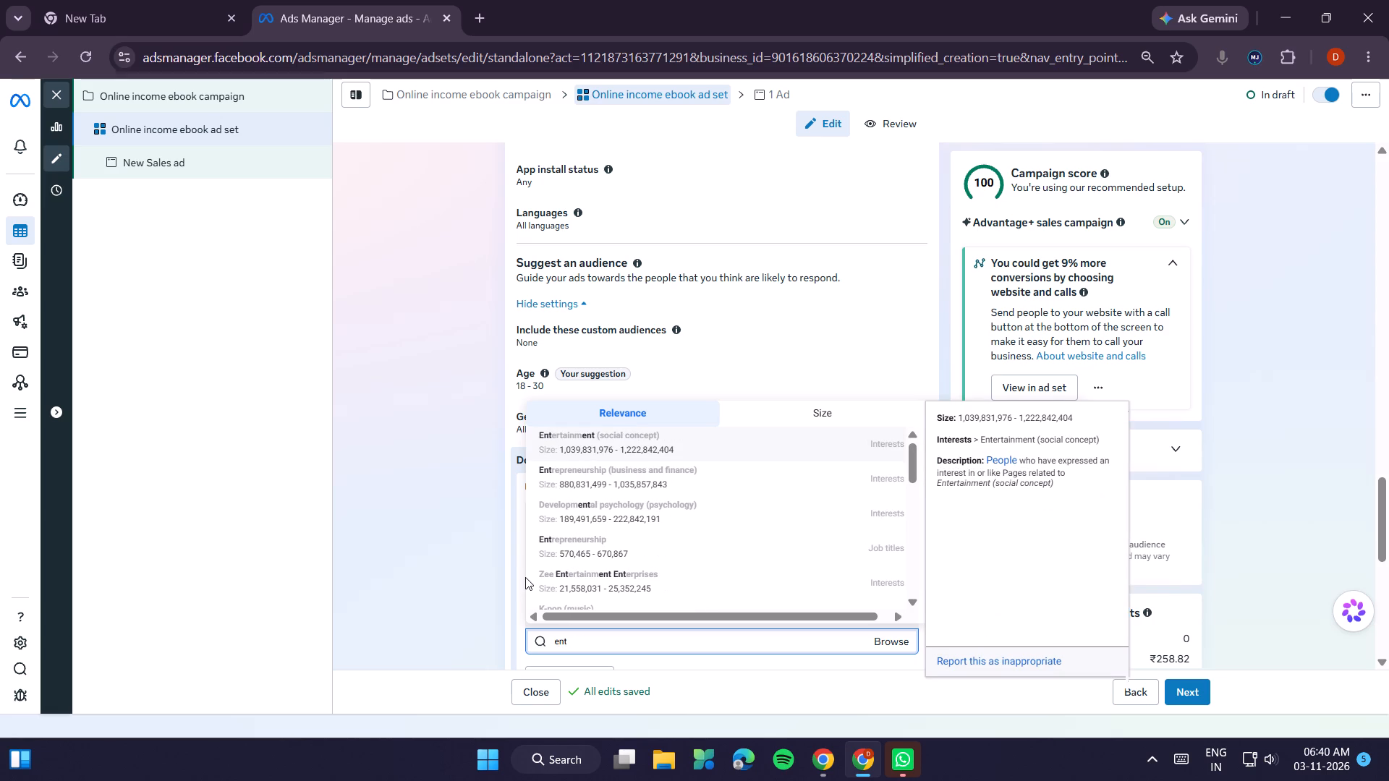
key(r)
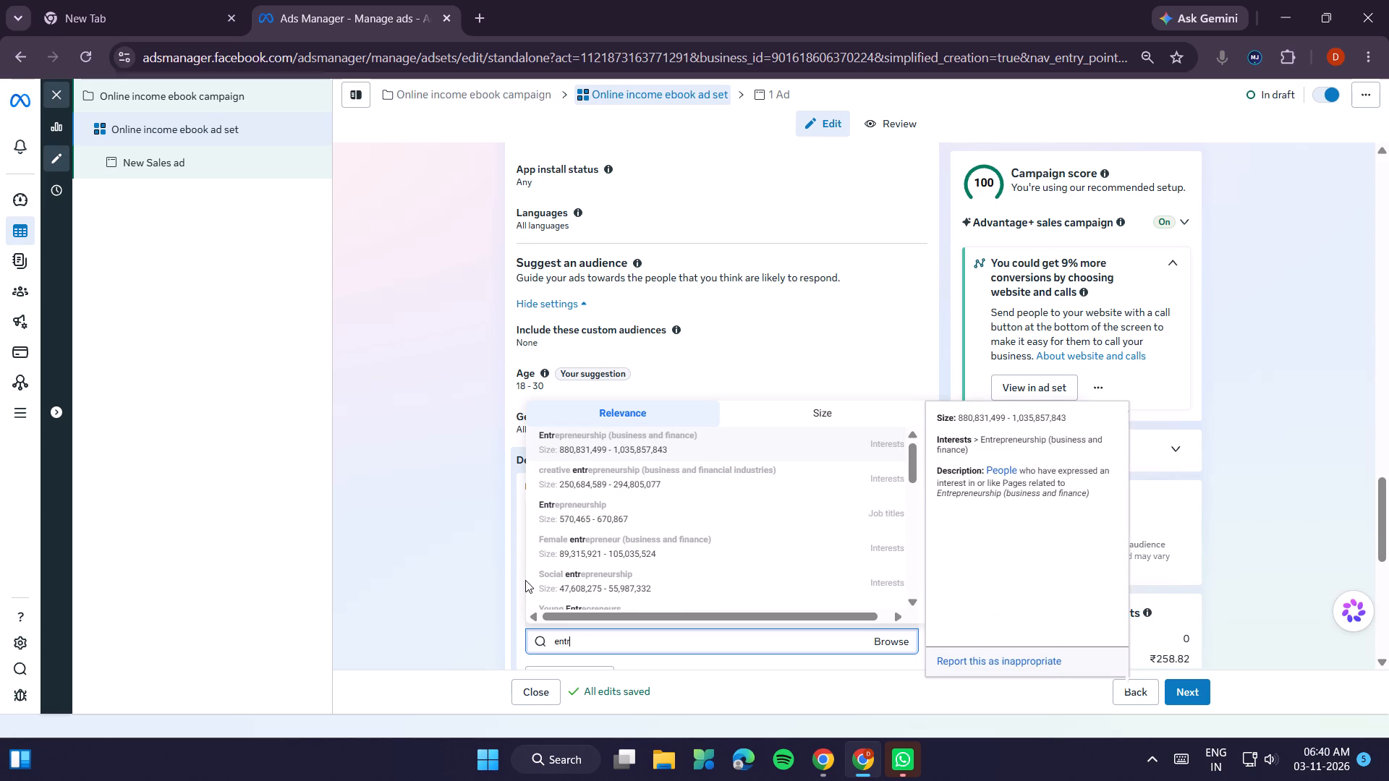
key(e)
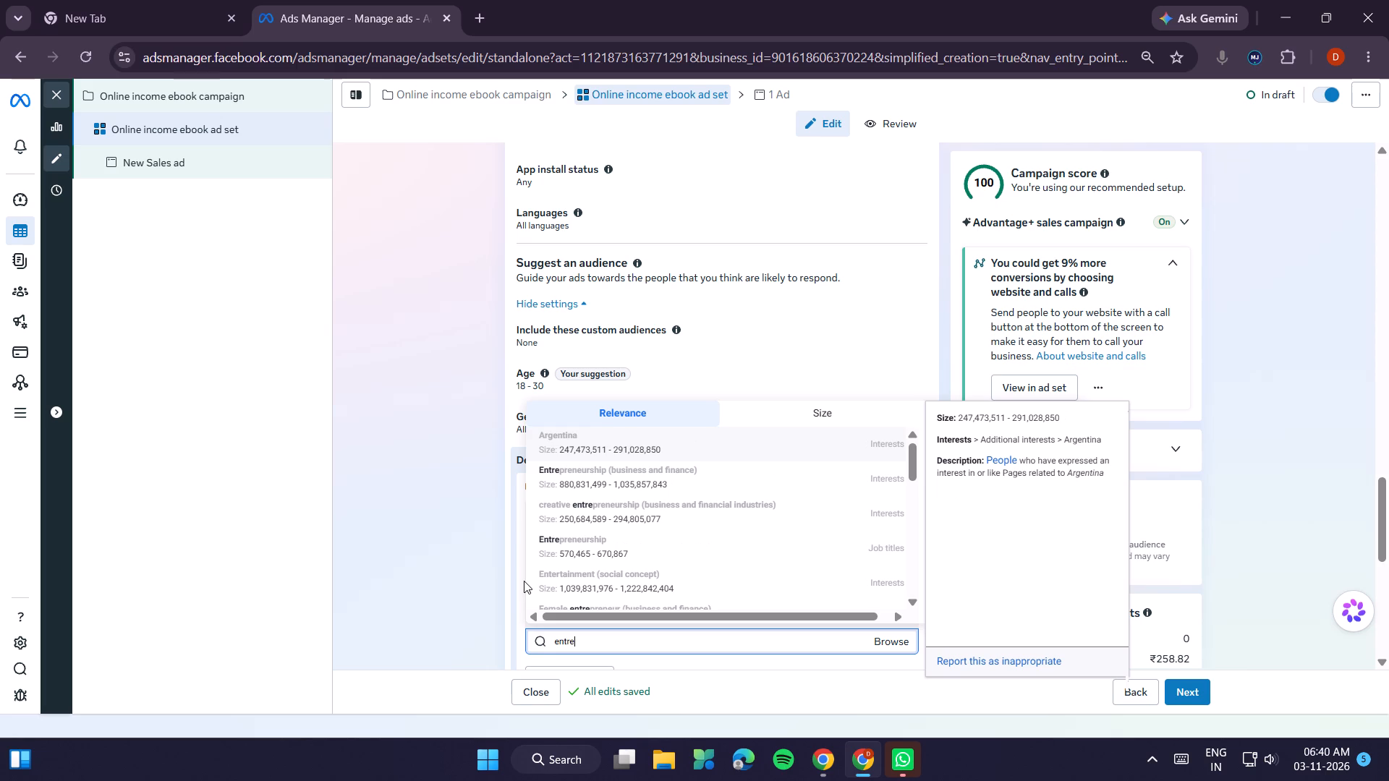
key(p)
text(rre)
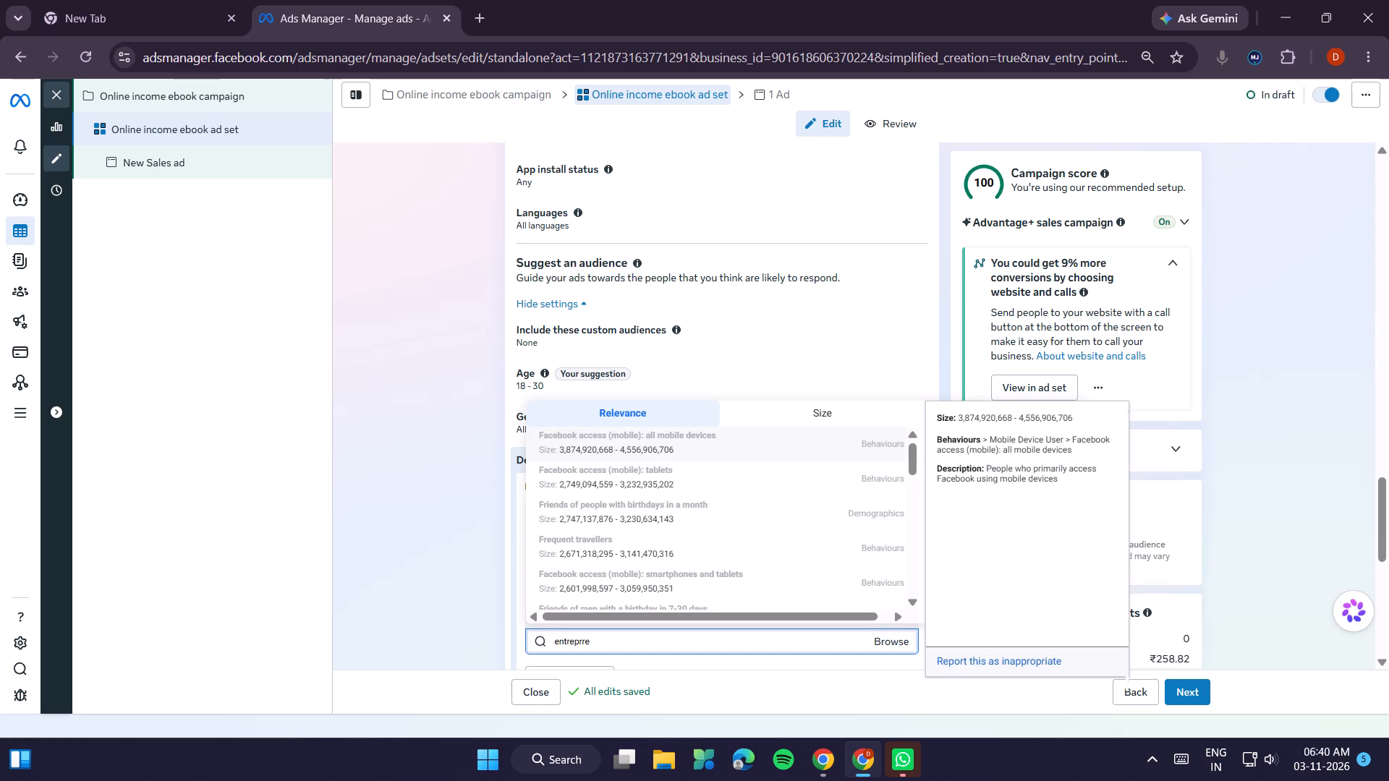
key(BackSpace)
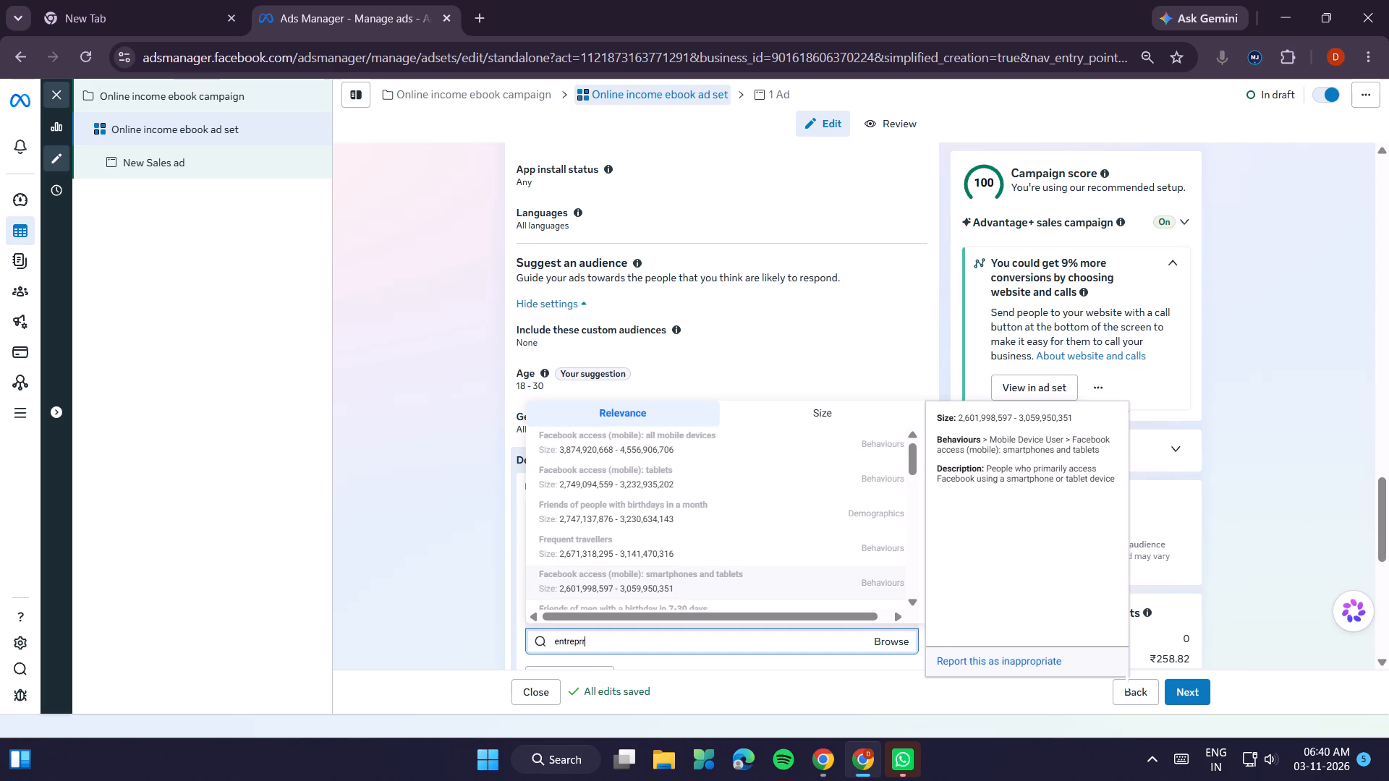
key(BackSpace)
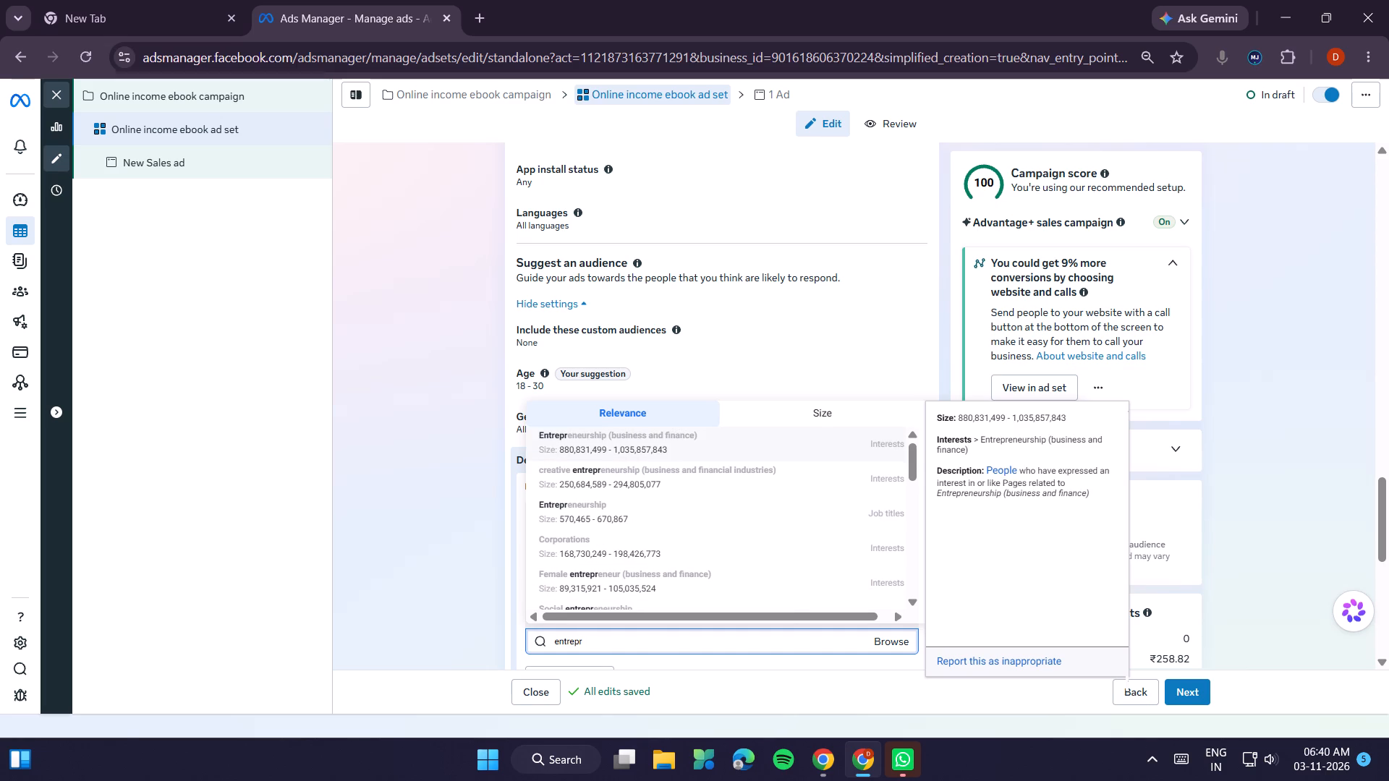
key(e)
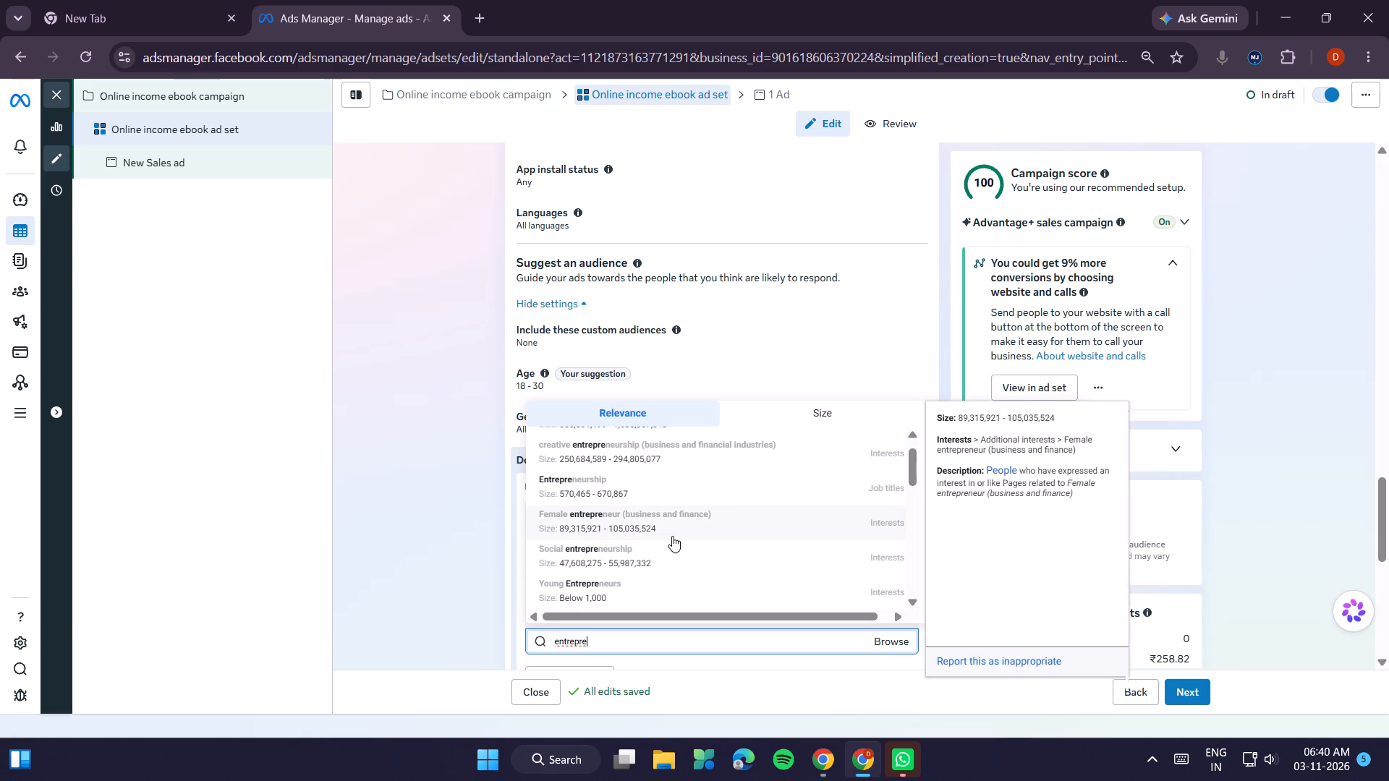
scroll(670, 539, up, 4)
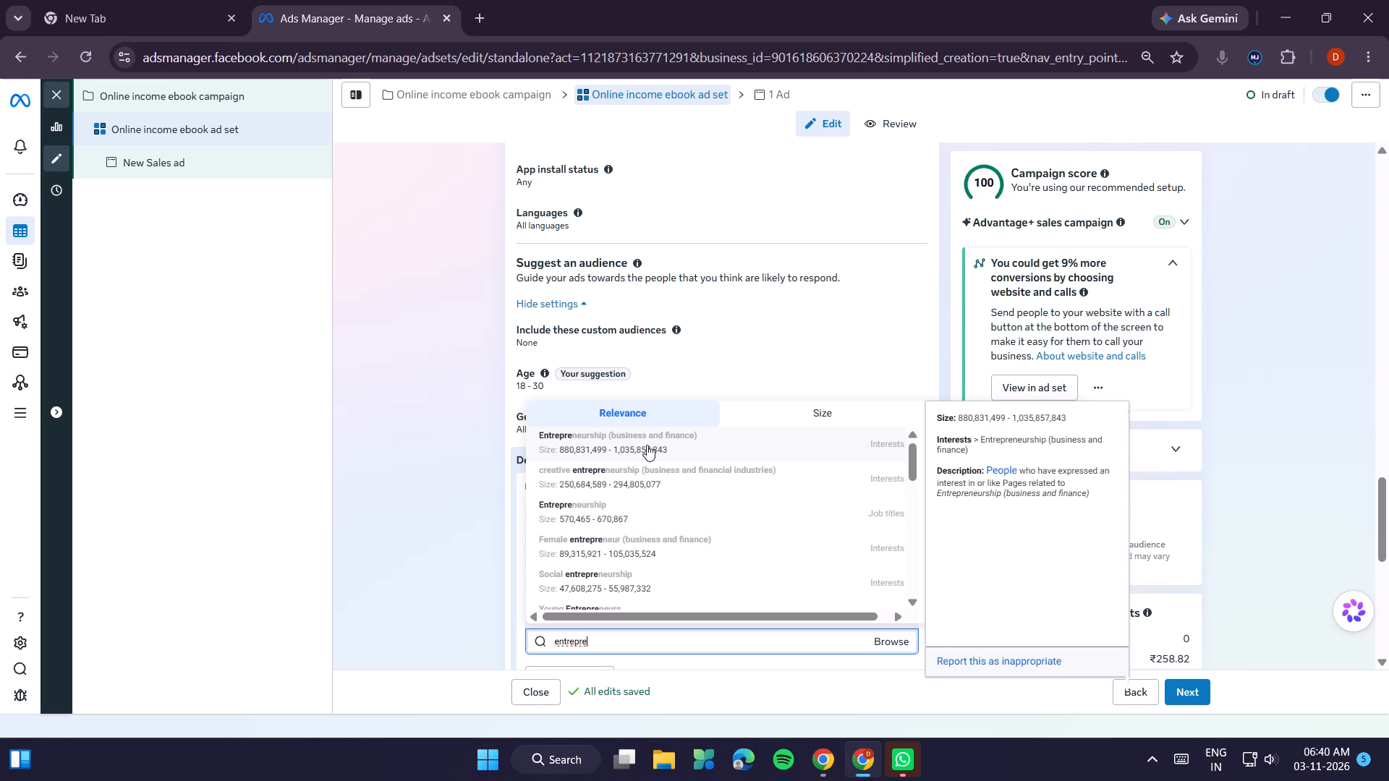
click(647, 445)
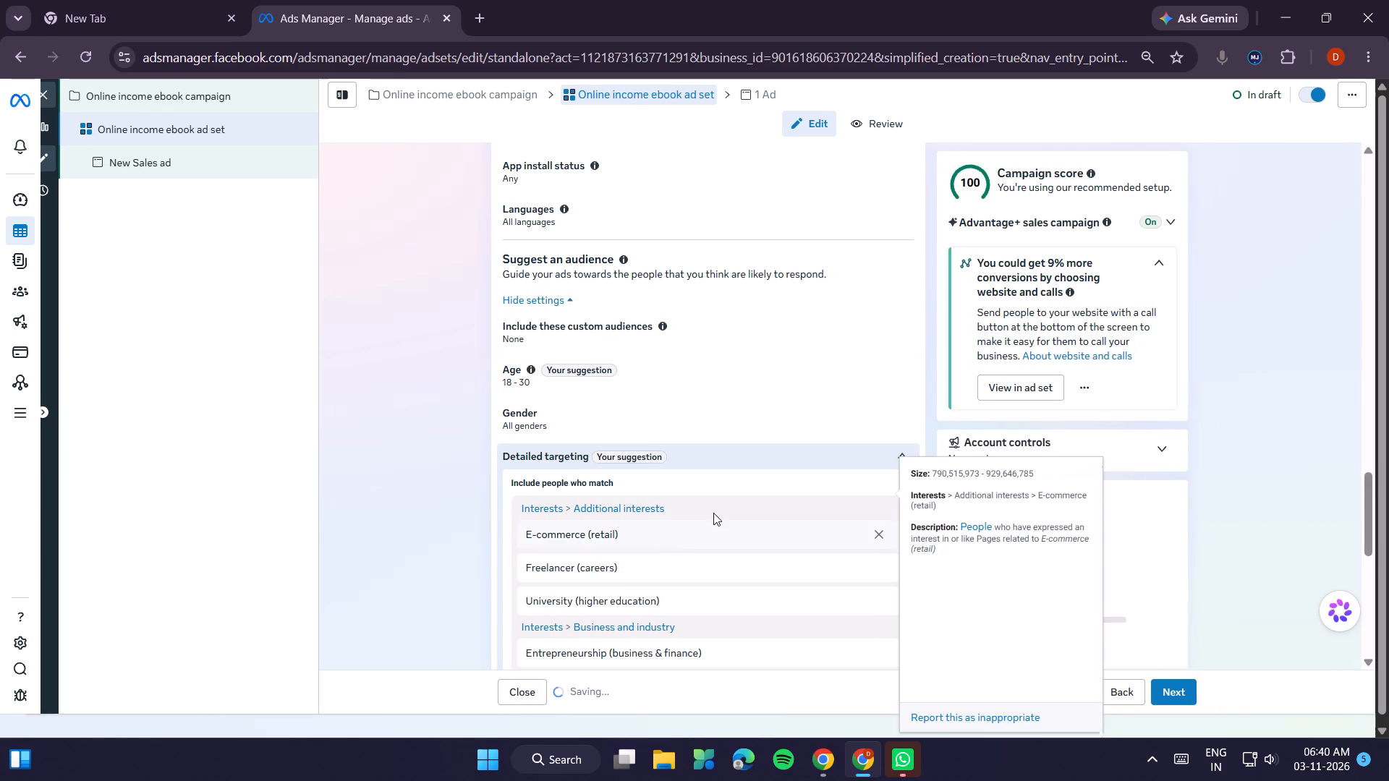
Add the suggested interest Self-employment (careers) to the detailed targeting and close the suggestions.
scroll(708, 512, down, 1)
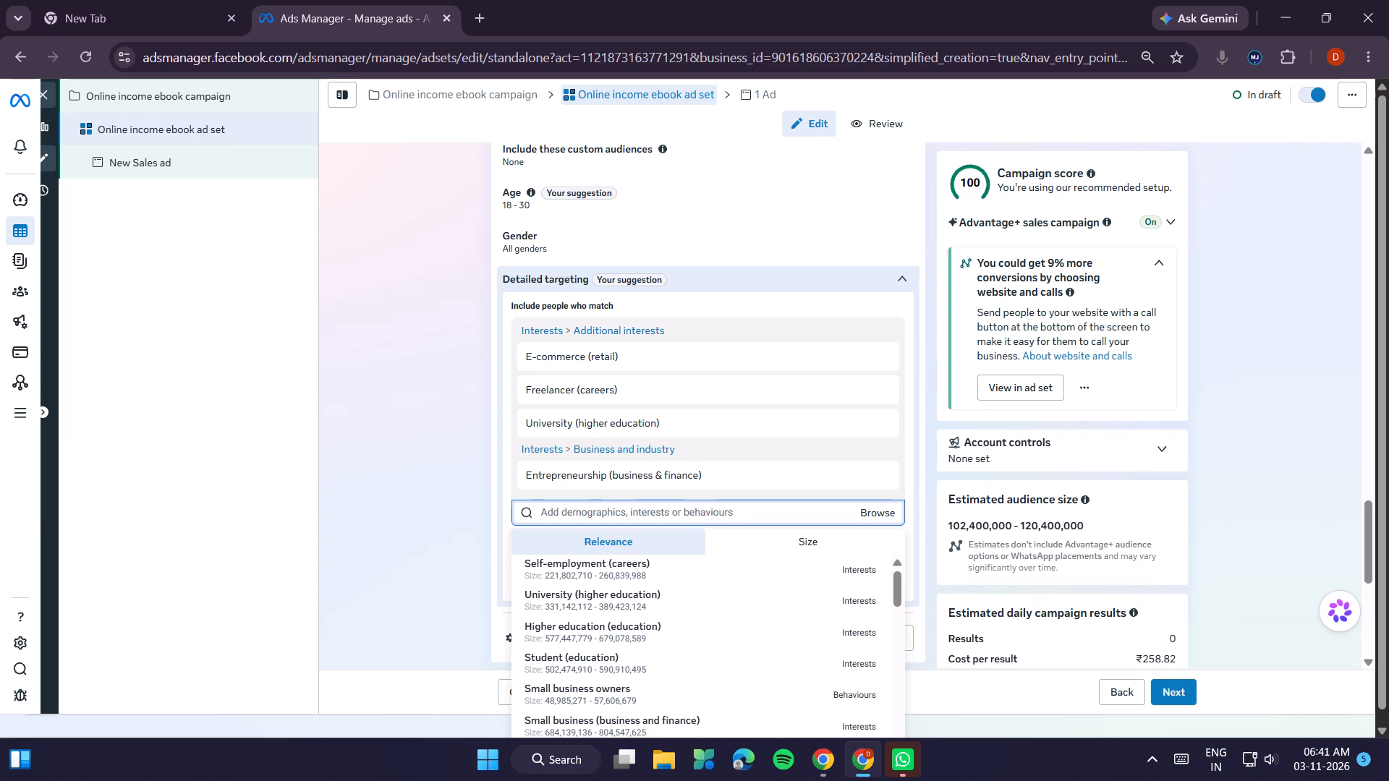
click(608, 578)
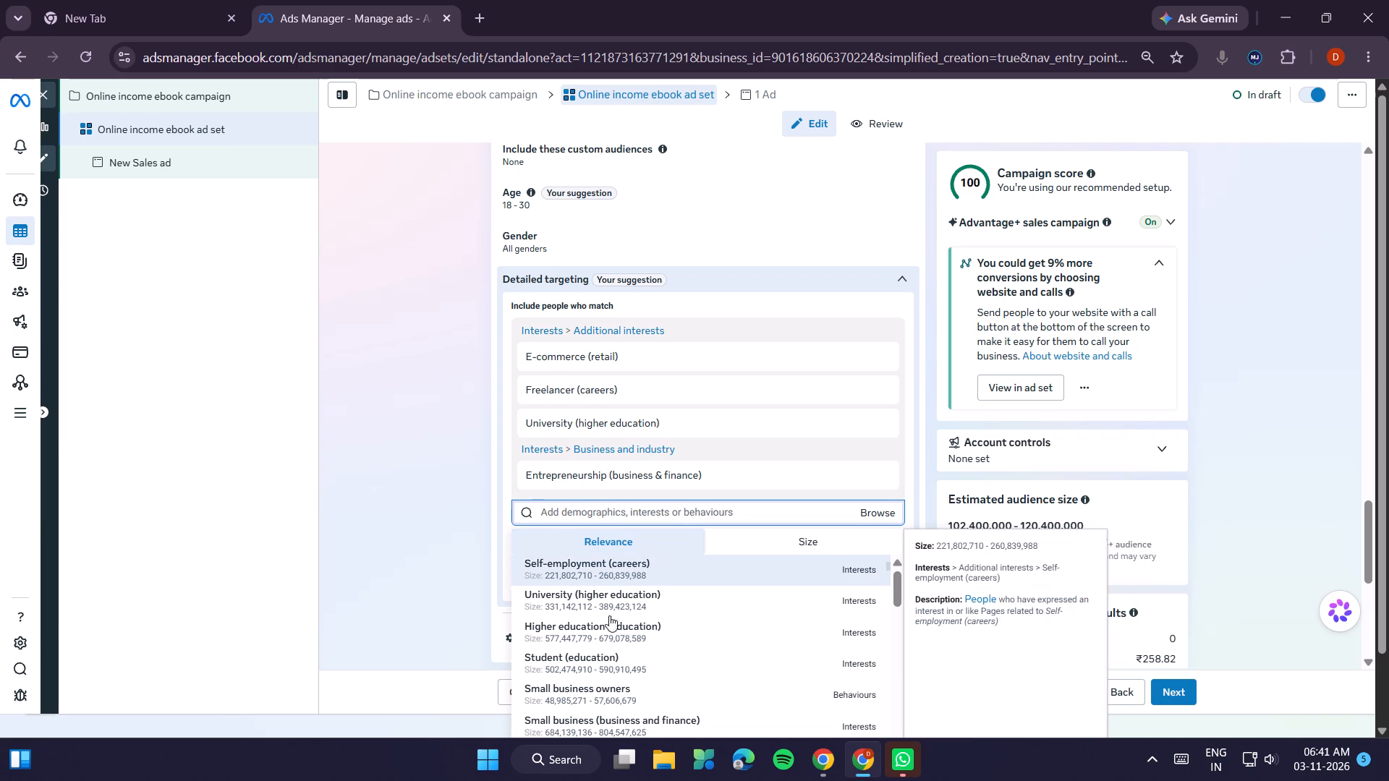
click(406, 509)
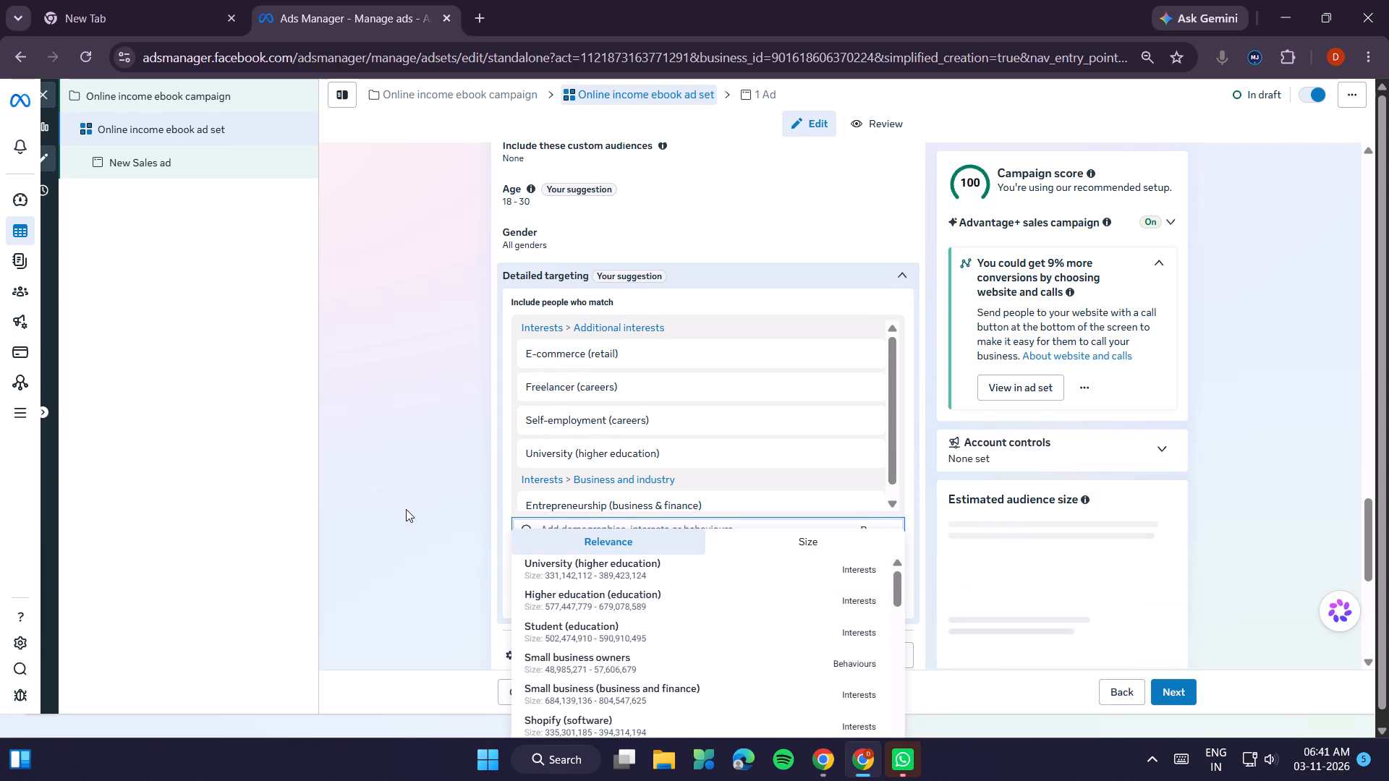
Expand the Placements section and its additional settings, and examine the devices and operating systems options.
scroll(773, 412, down, 3)
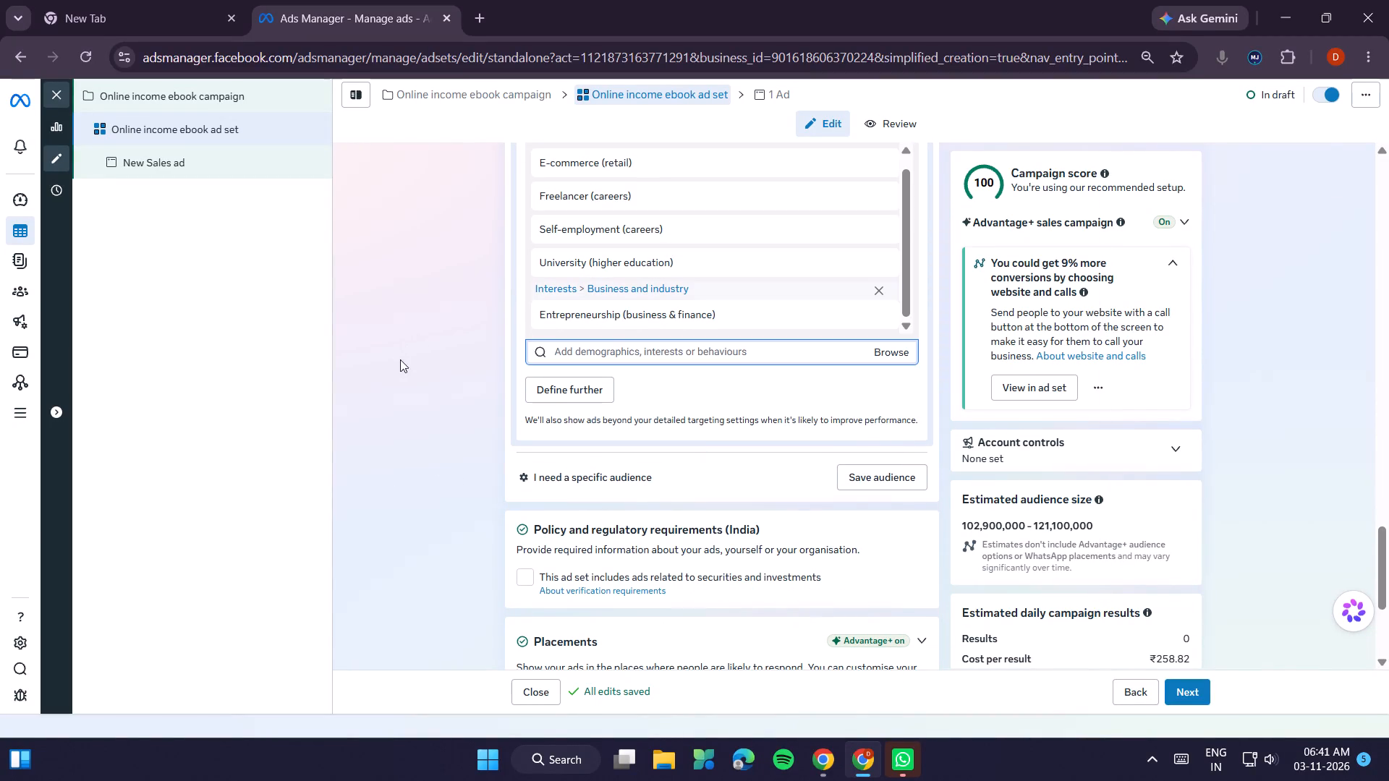
scroll(415, 396, down, 1)
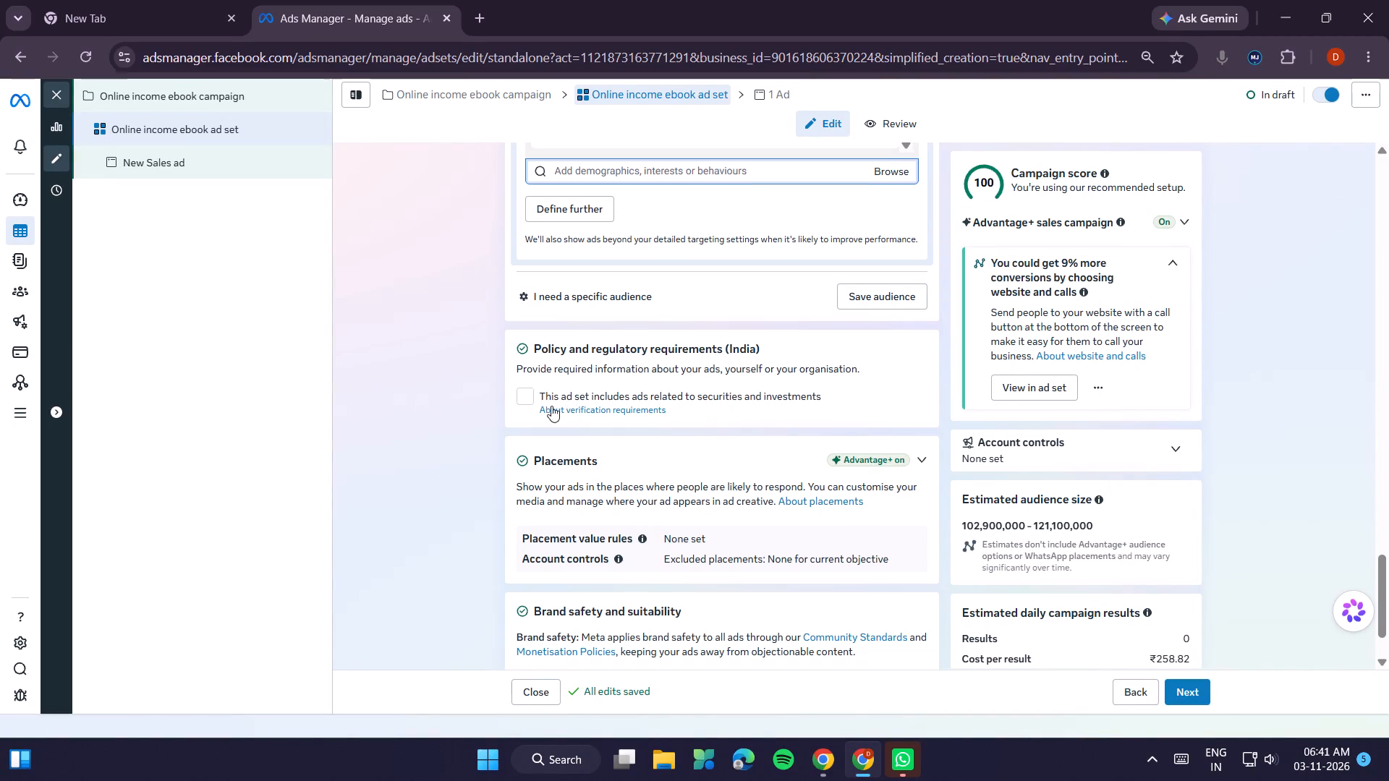
scroll(575, 376, down, 2)
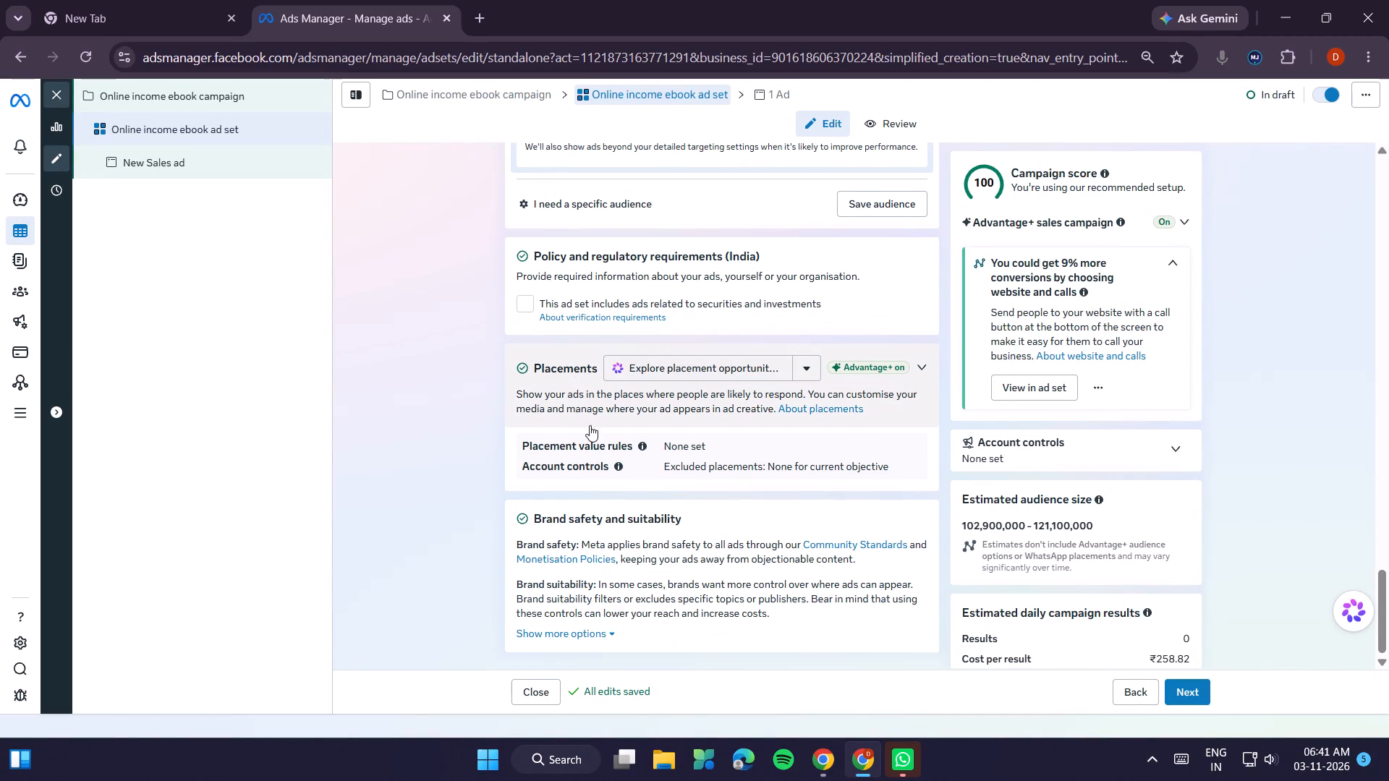
click(820, 462)
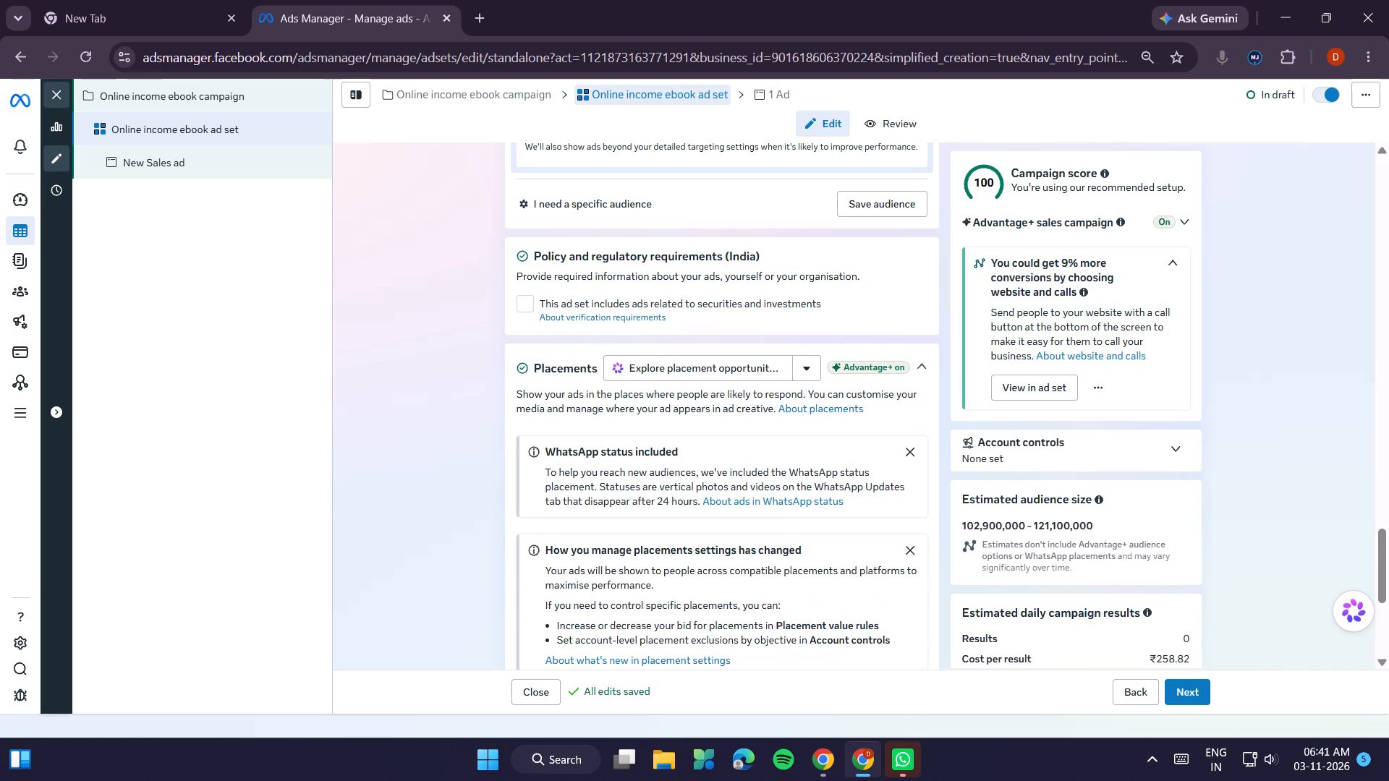
scroll(700, 513, down, 2)
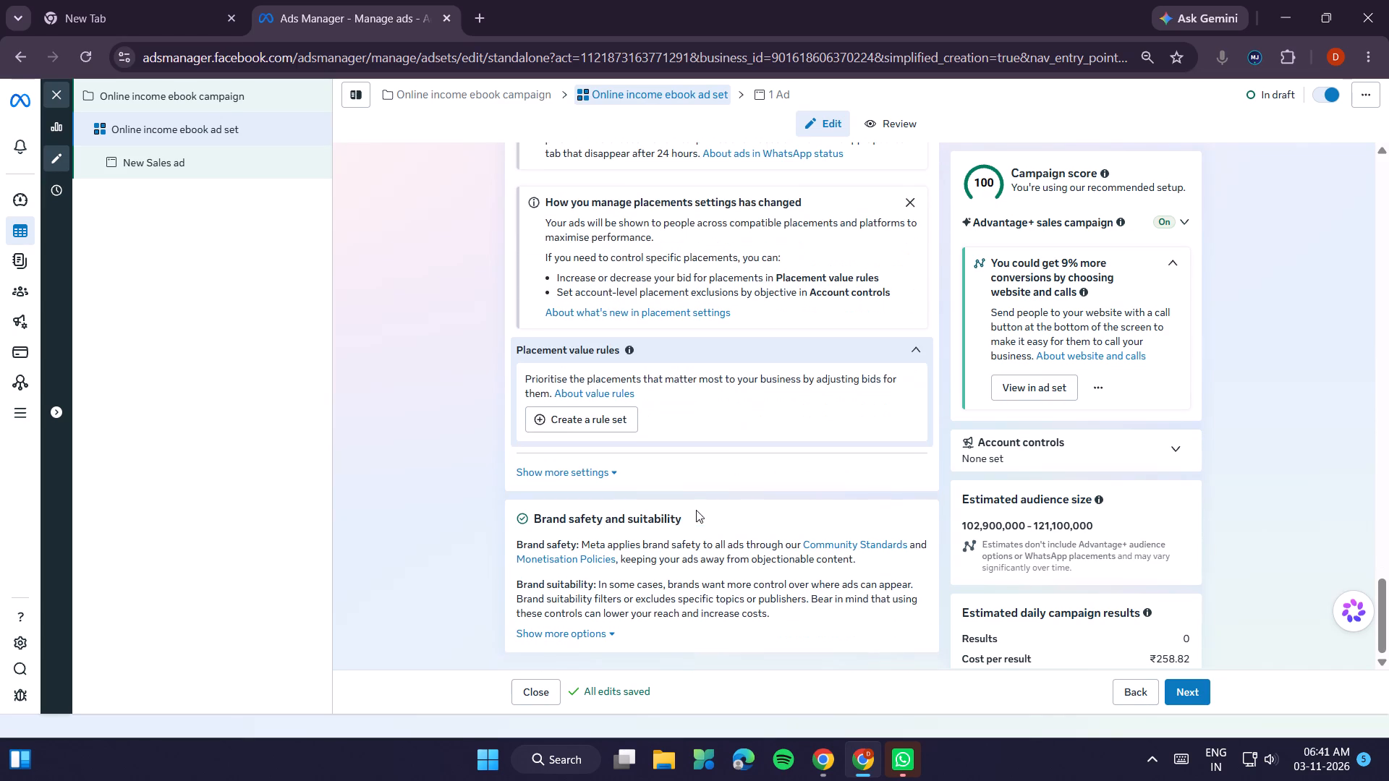
click(585, 466)
scroll(696, 503, down, 1)
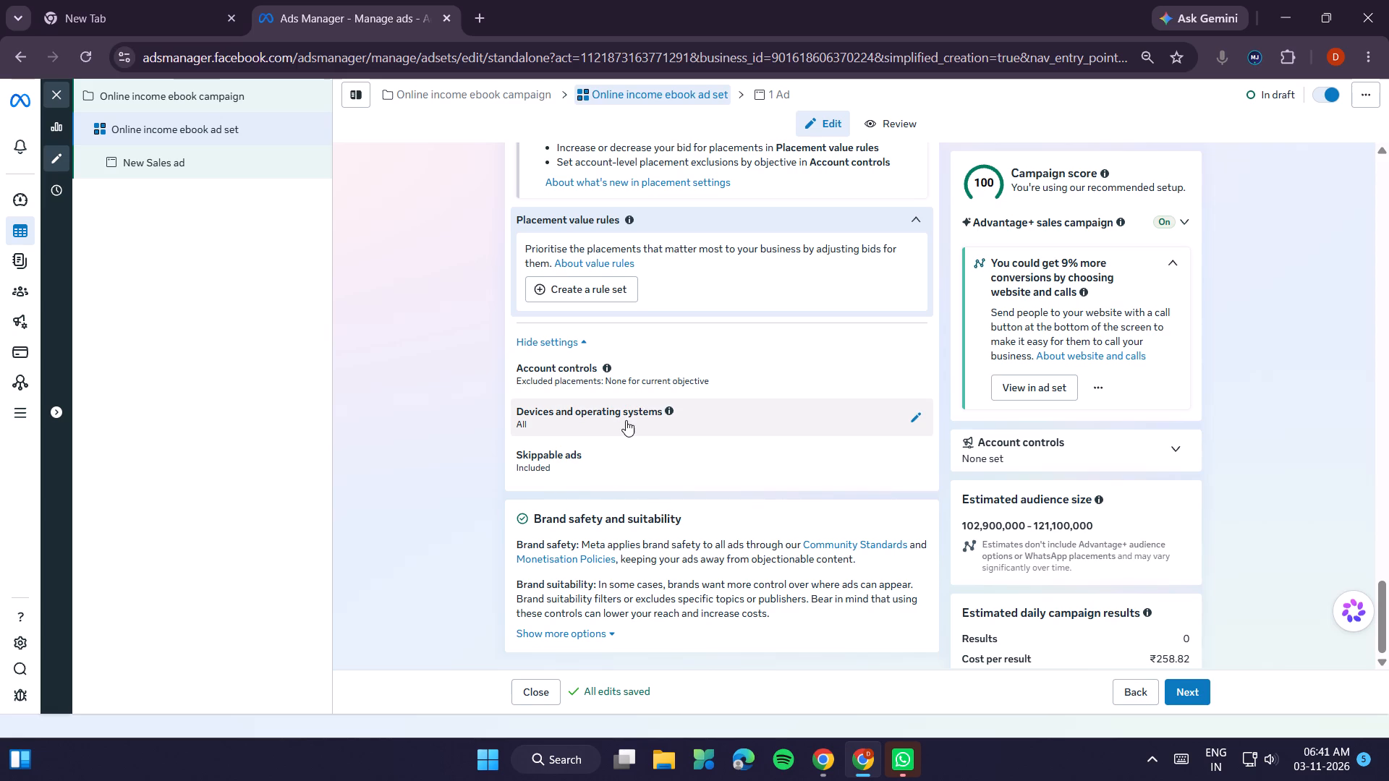
click(593, 417)
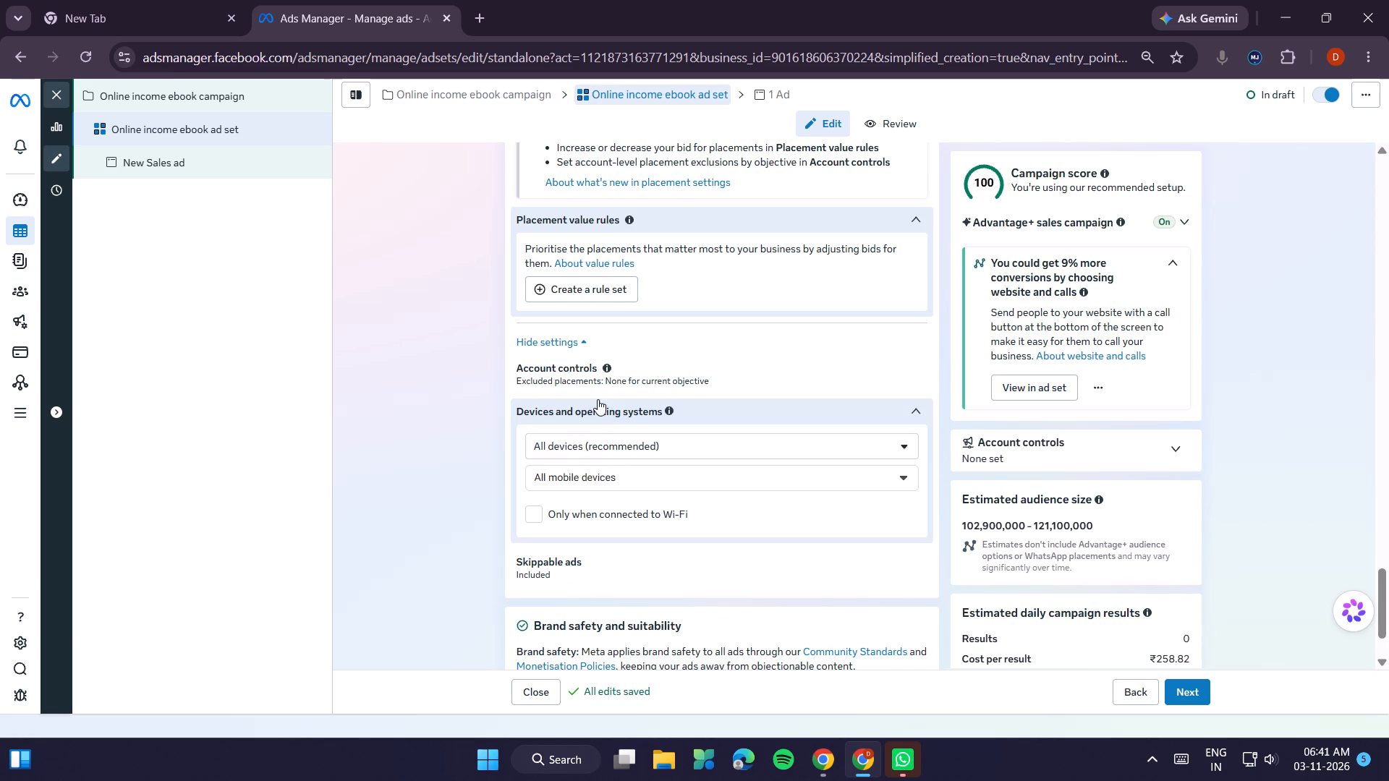
click(880, 405)
double_click(688, 374)
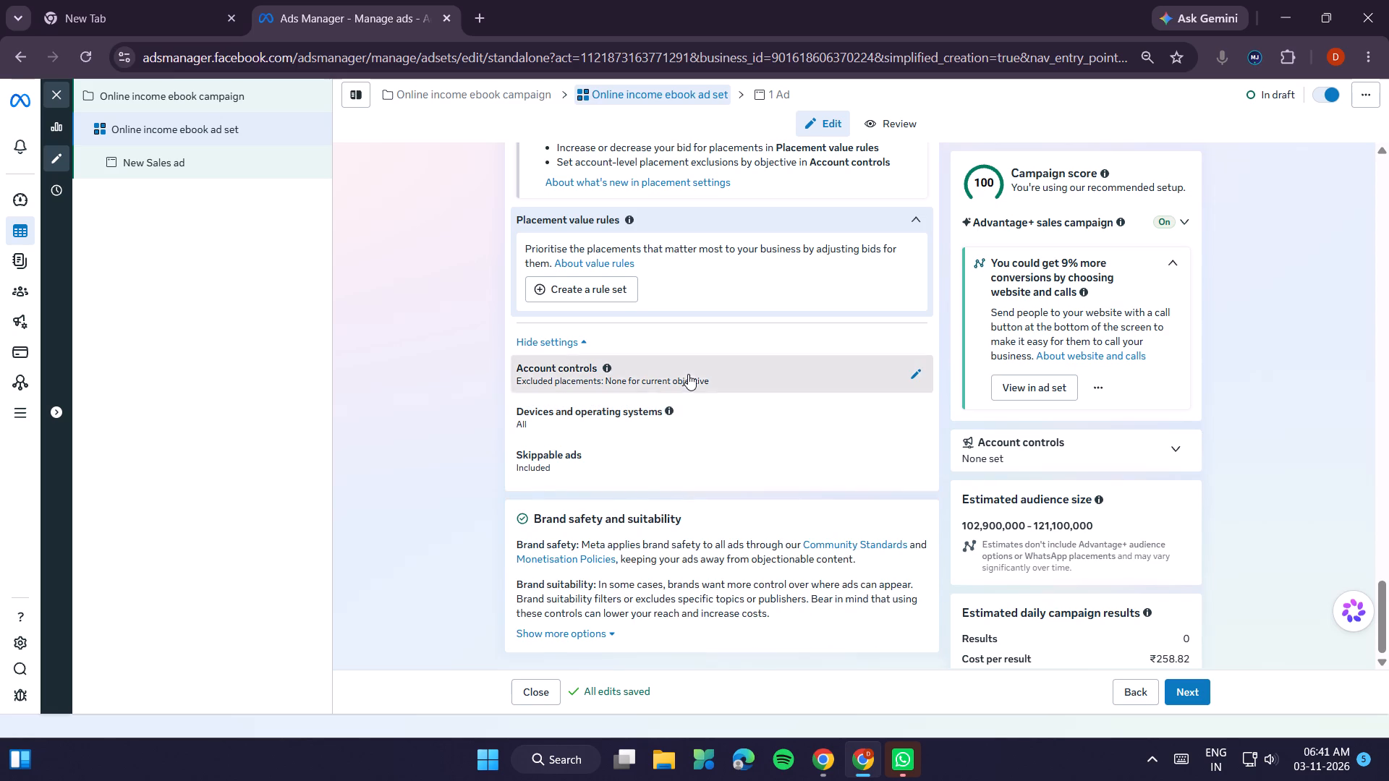
Look through the expanded Placements section for a way to control where the ads appear.
scroll(535, 390, up, 1)
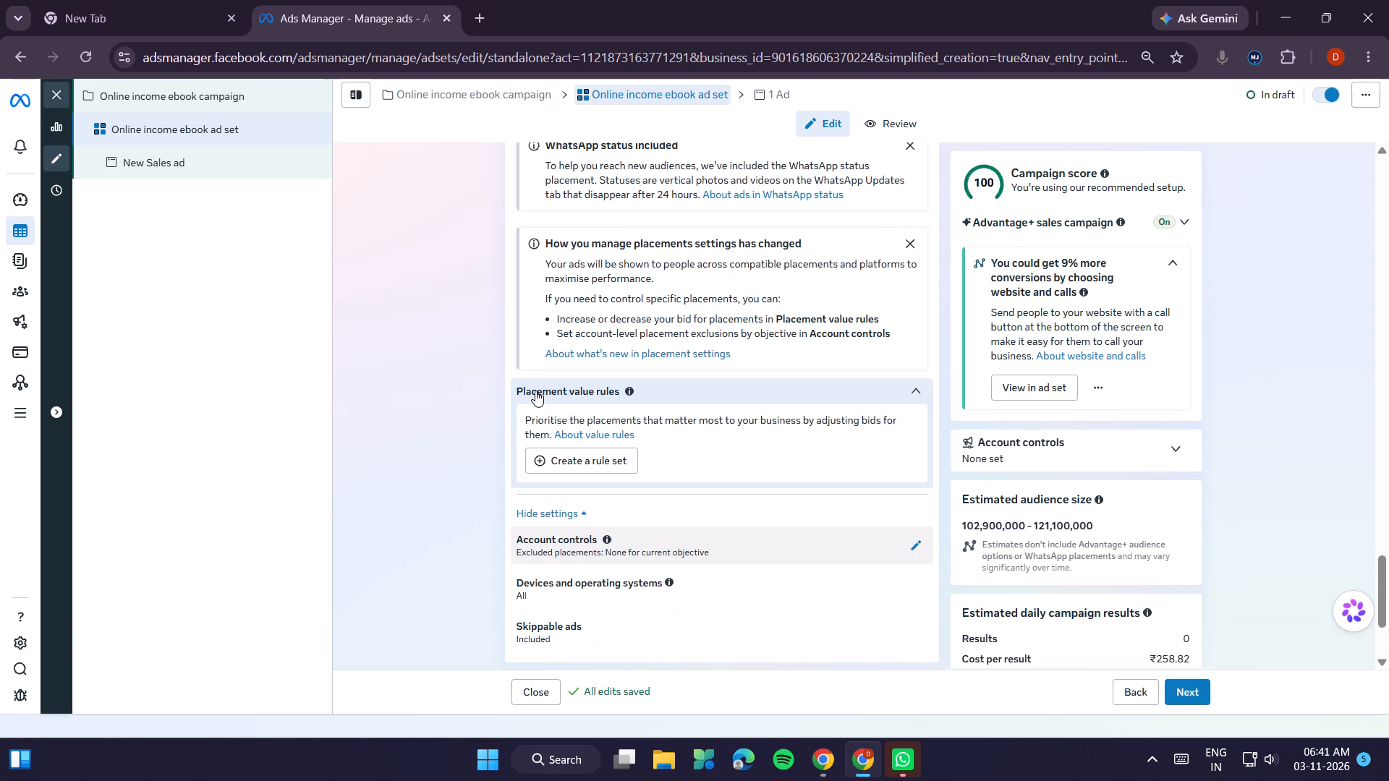
scroll(689, 435, up, 1)
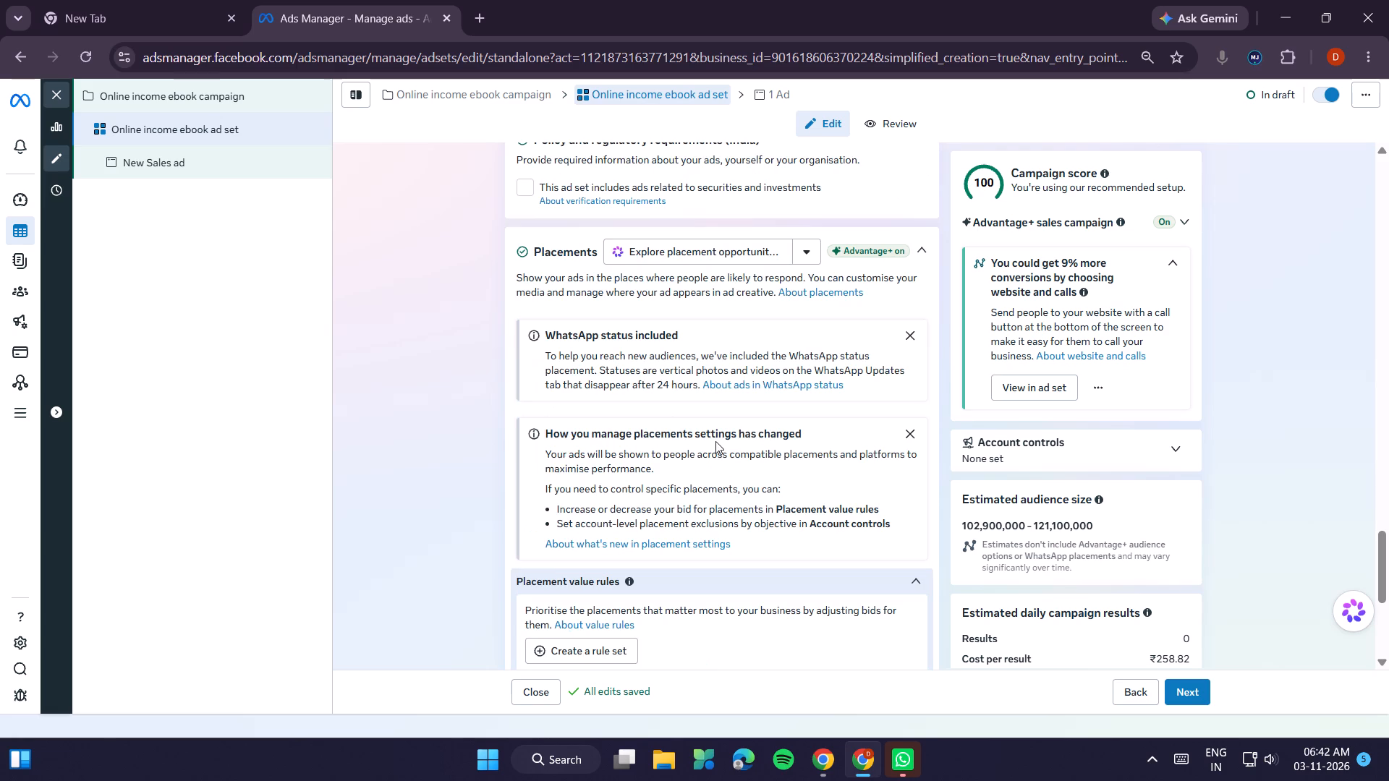
scroll(715, 441, up, 1)
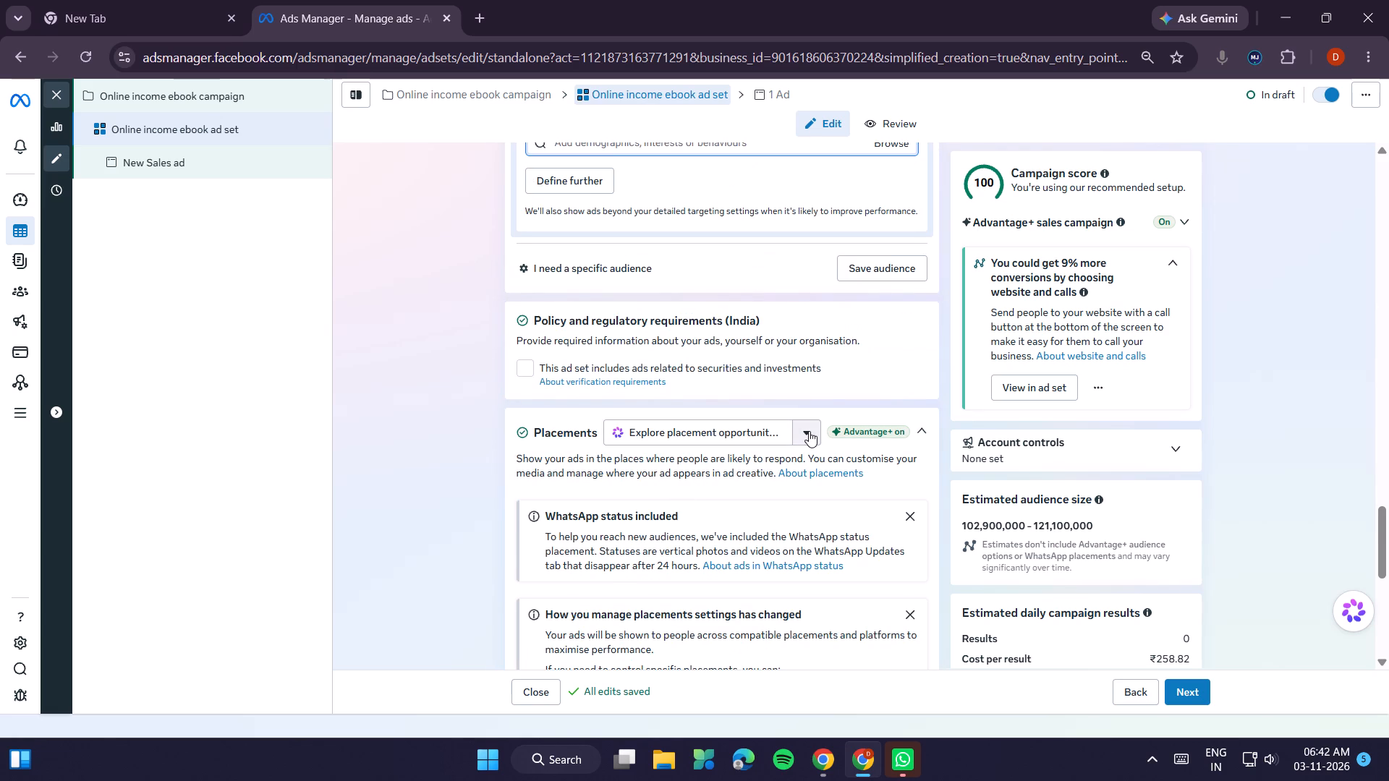
scroll(780, 458, down, 1)
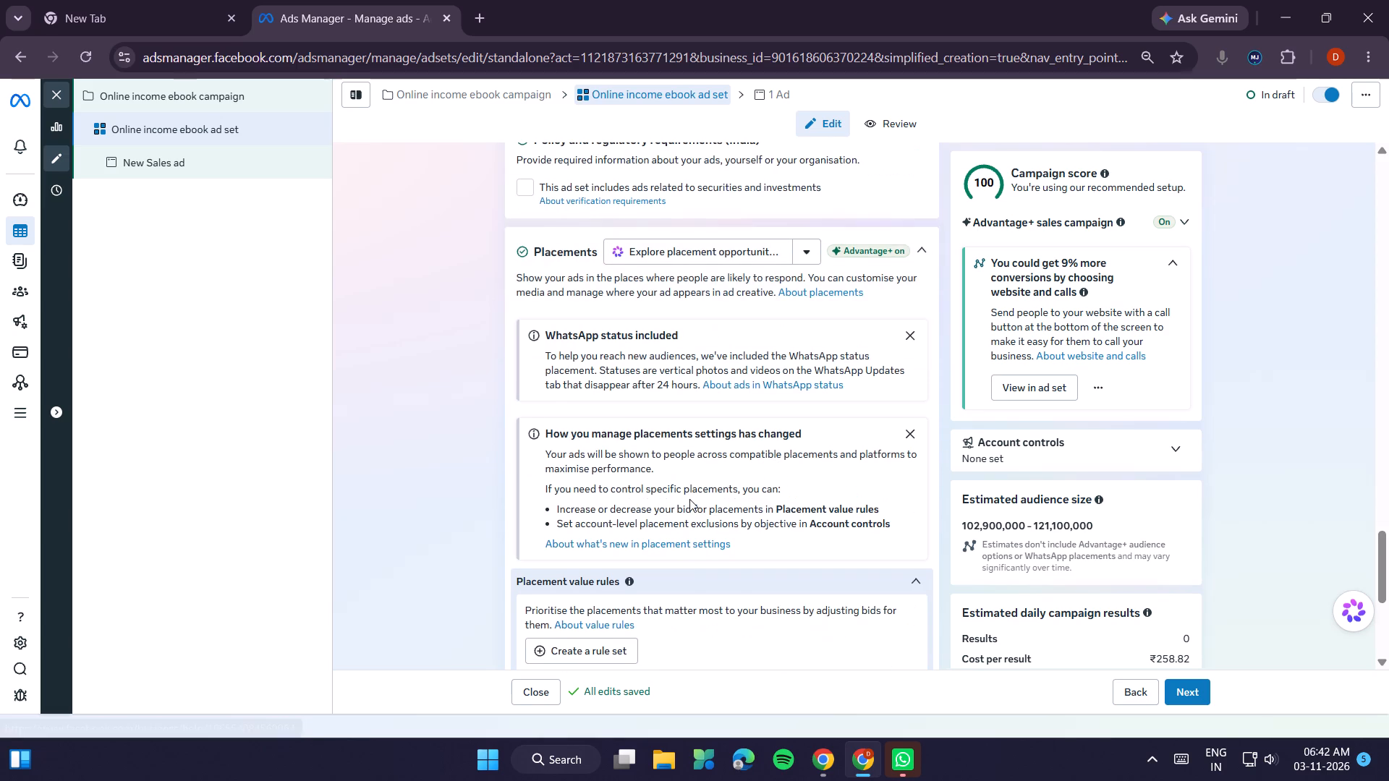
scroll(689, 500, down, 1)
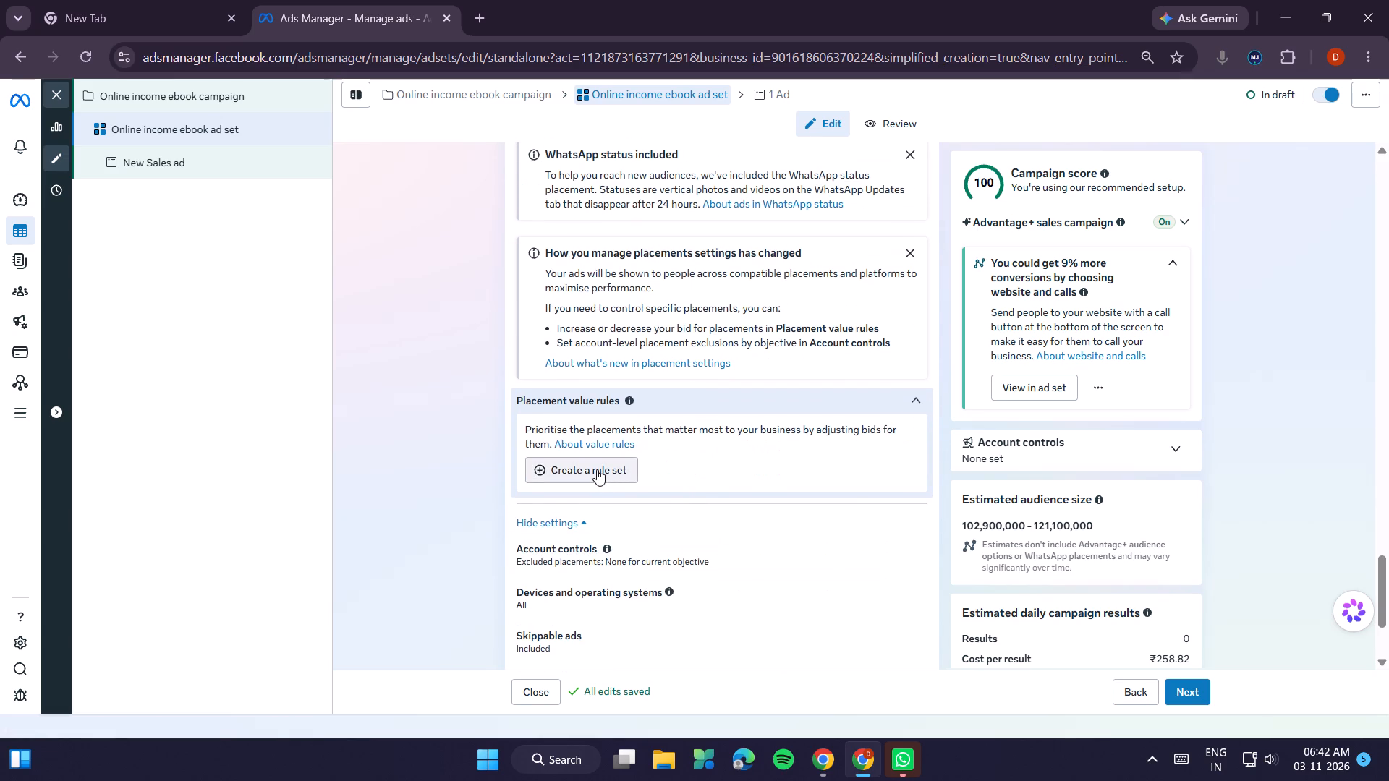
scroll(763, 465, up, 2)
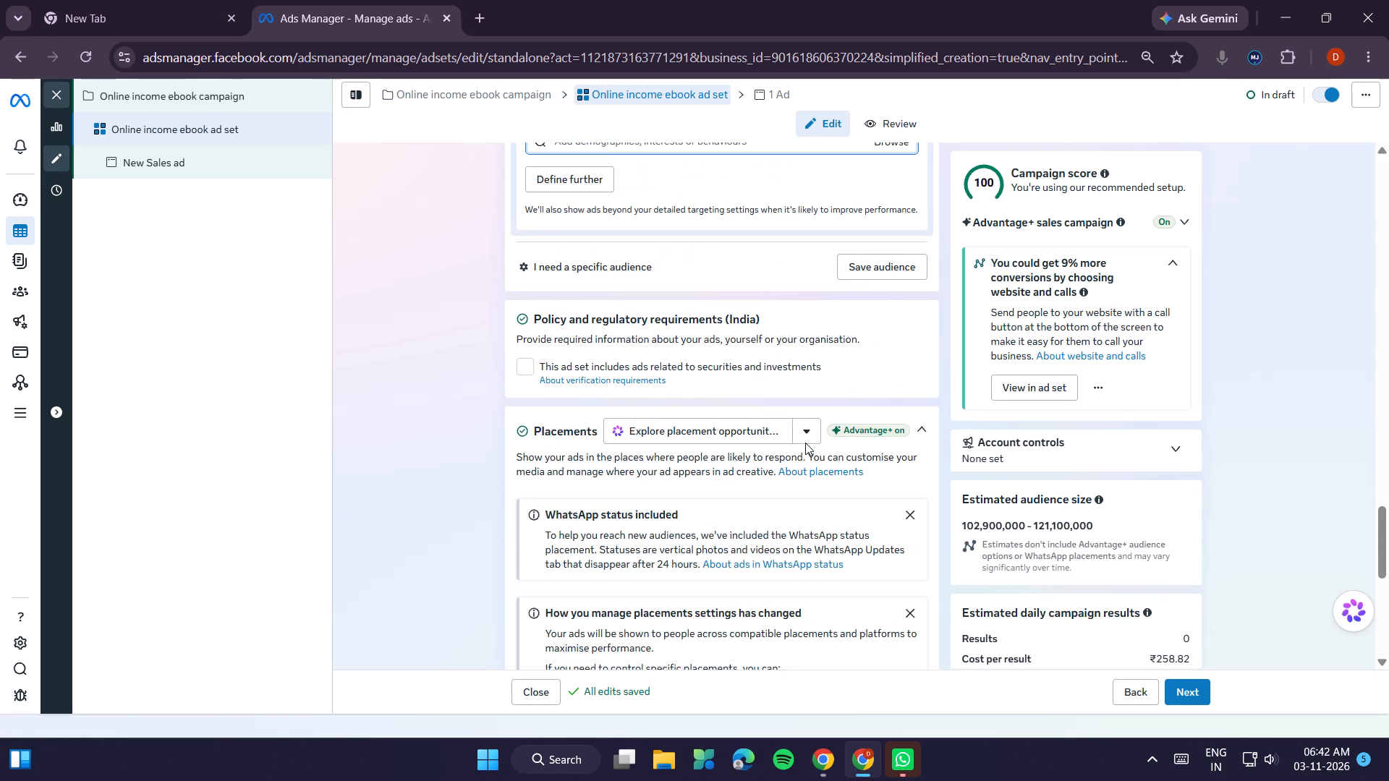
click(858, 423)
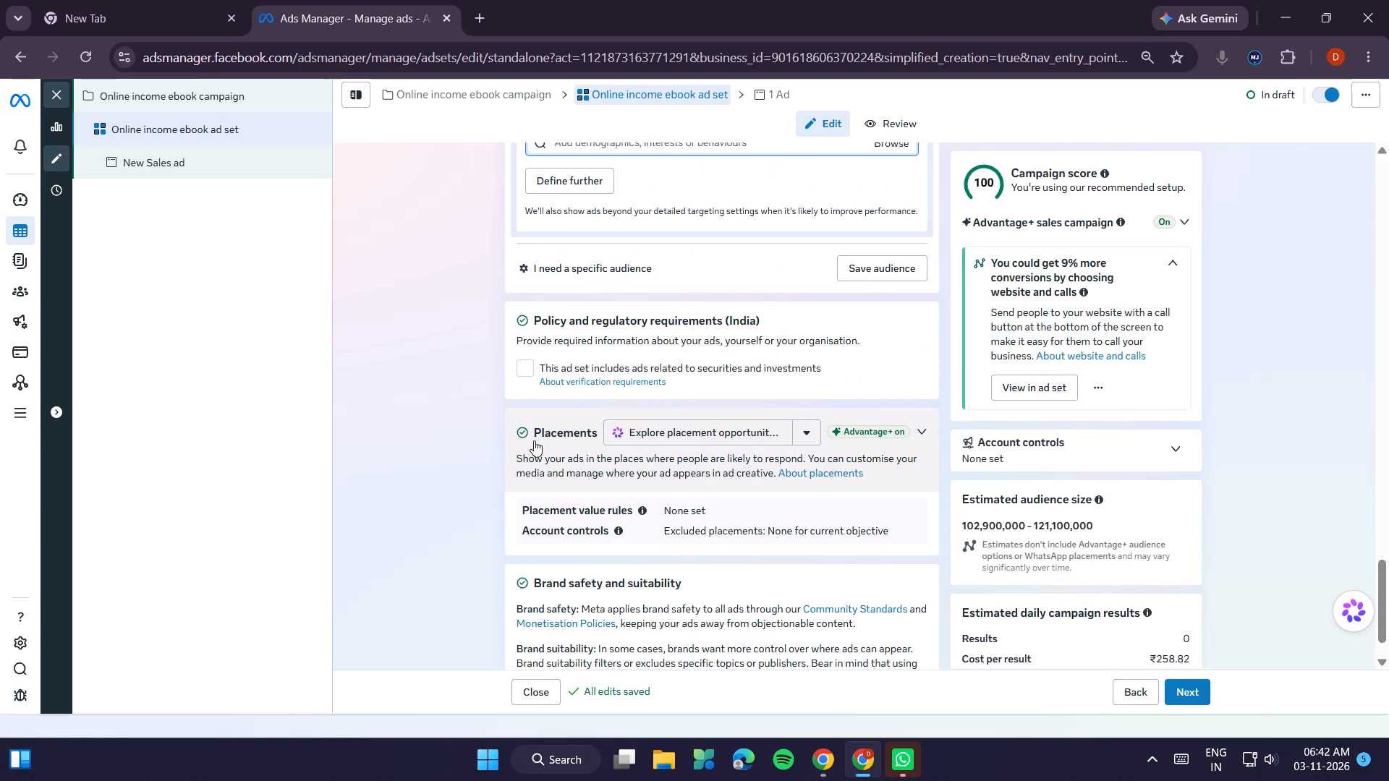
click(520, 430)
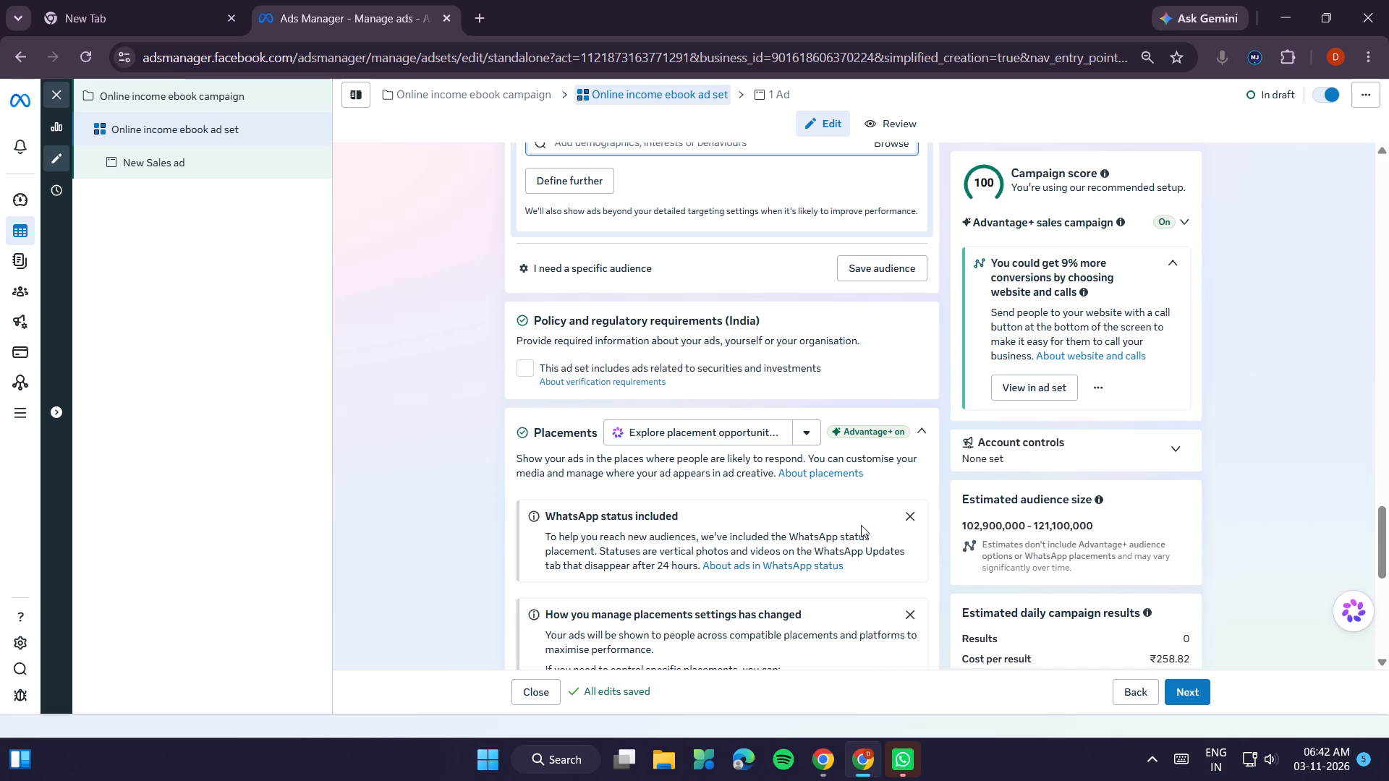
scroll(861, 525, down, 2)
scroll(1033, 529, down, 2)
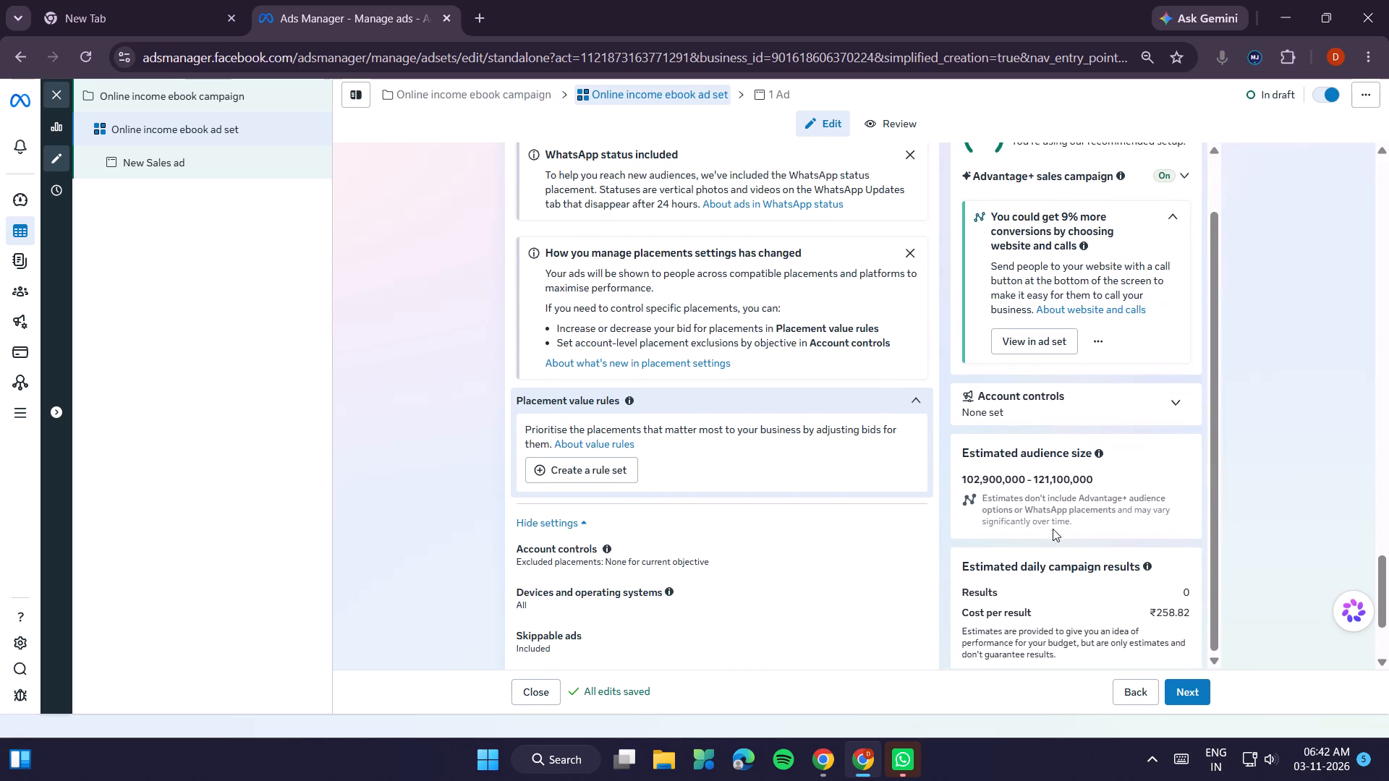
scroll(1053, 529, down, 1)
scroll(1053, 529, up, 2)
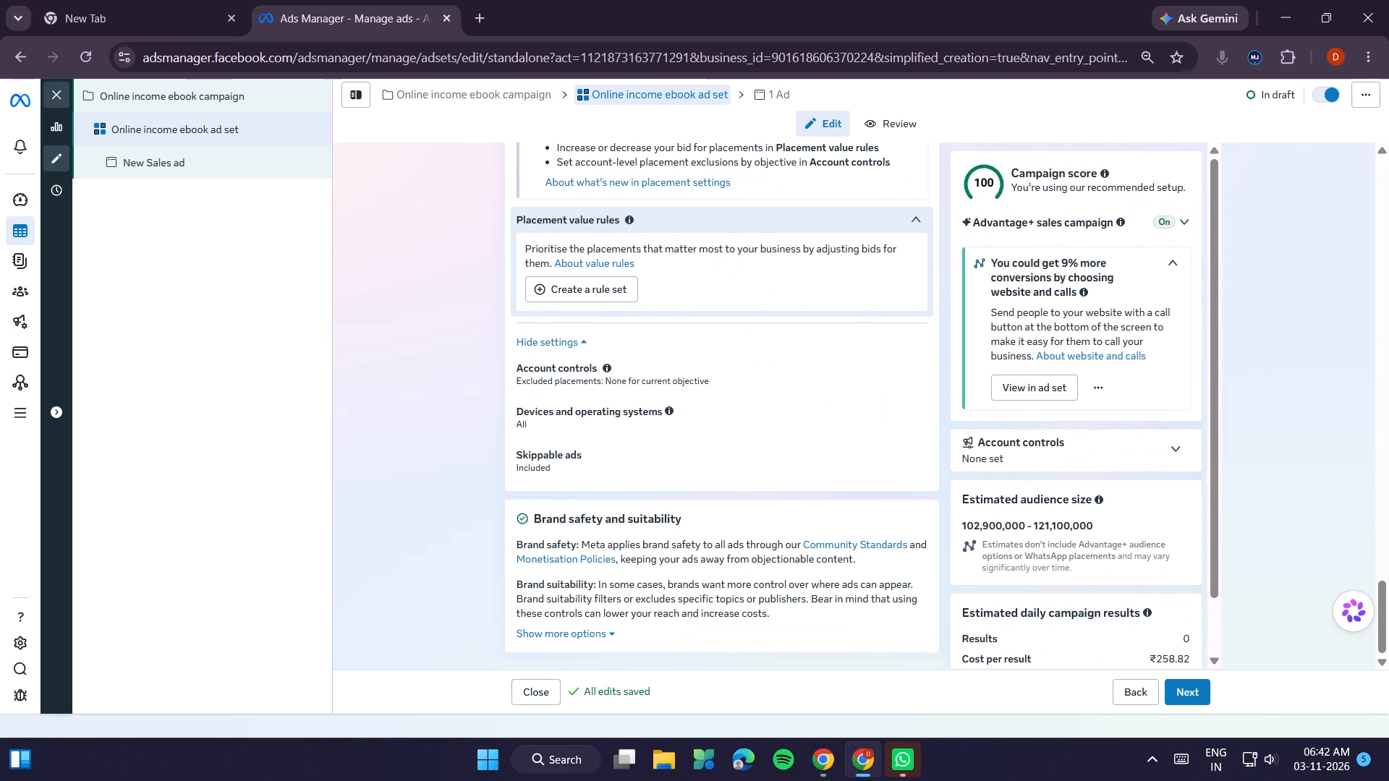
scroll(752, 529, down, 5)
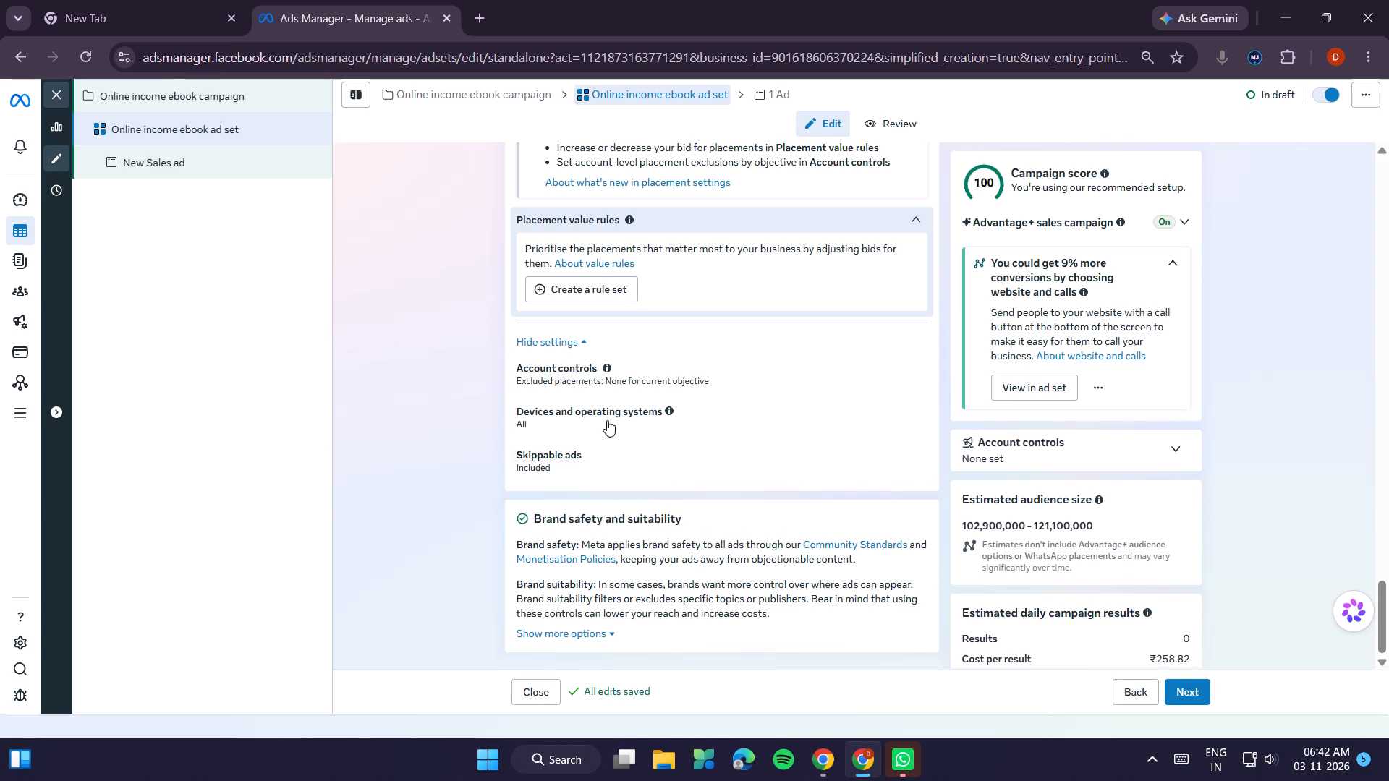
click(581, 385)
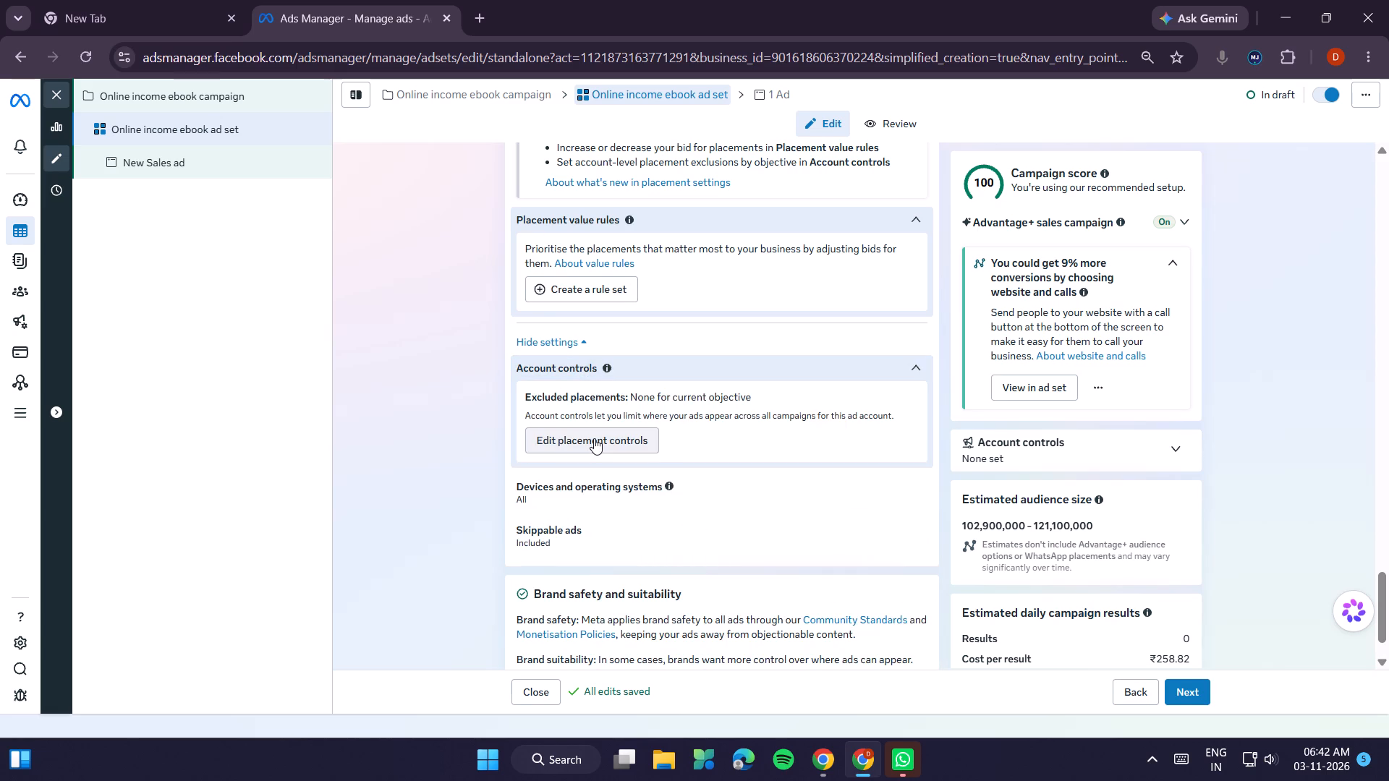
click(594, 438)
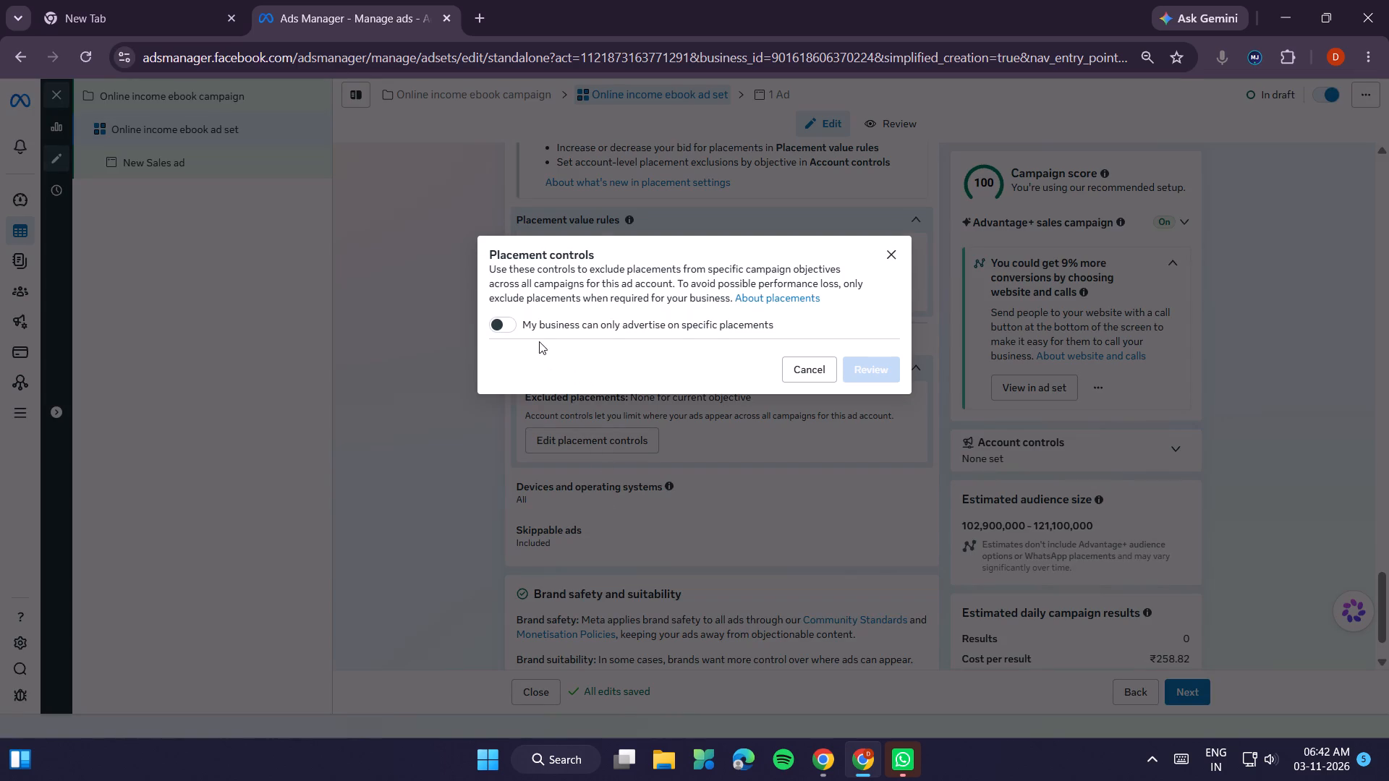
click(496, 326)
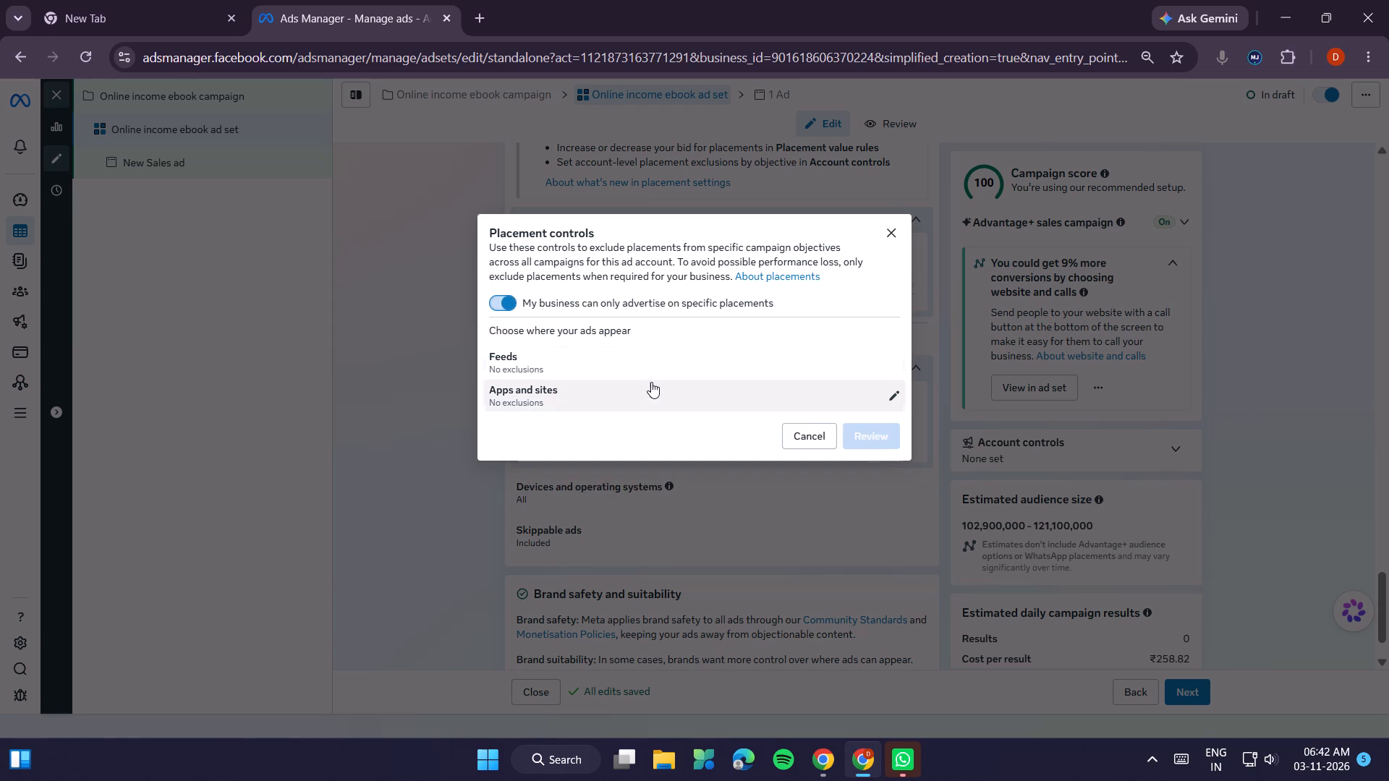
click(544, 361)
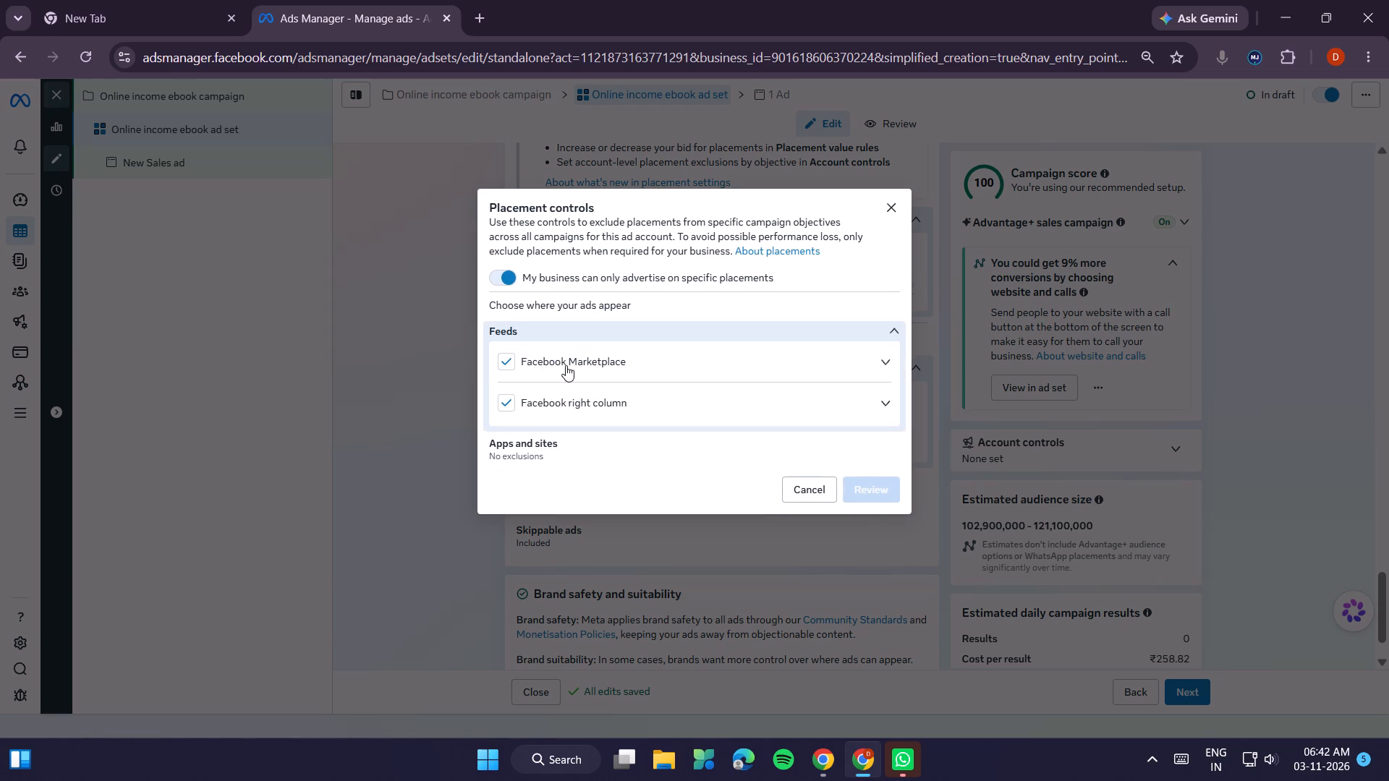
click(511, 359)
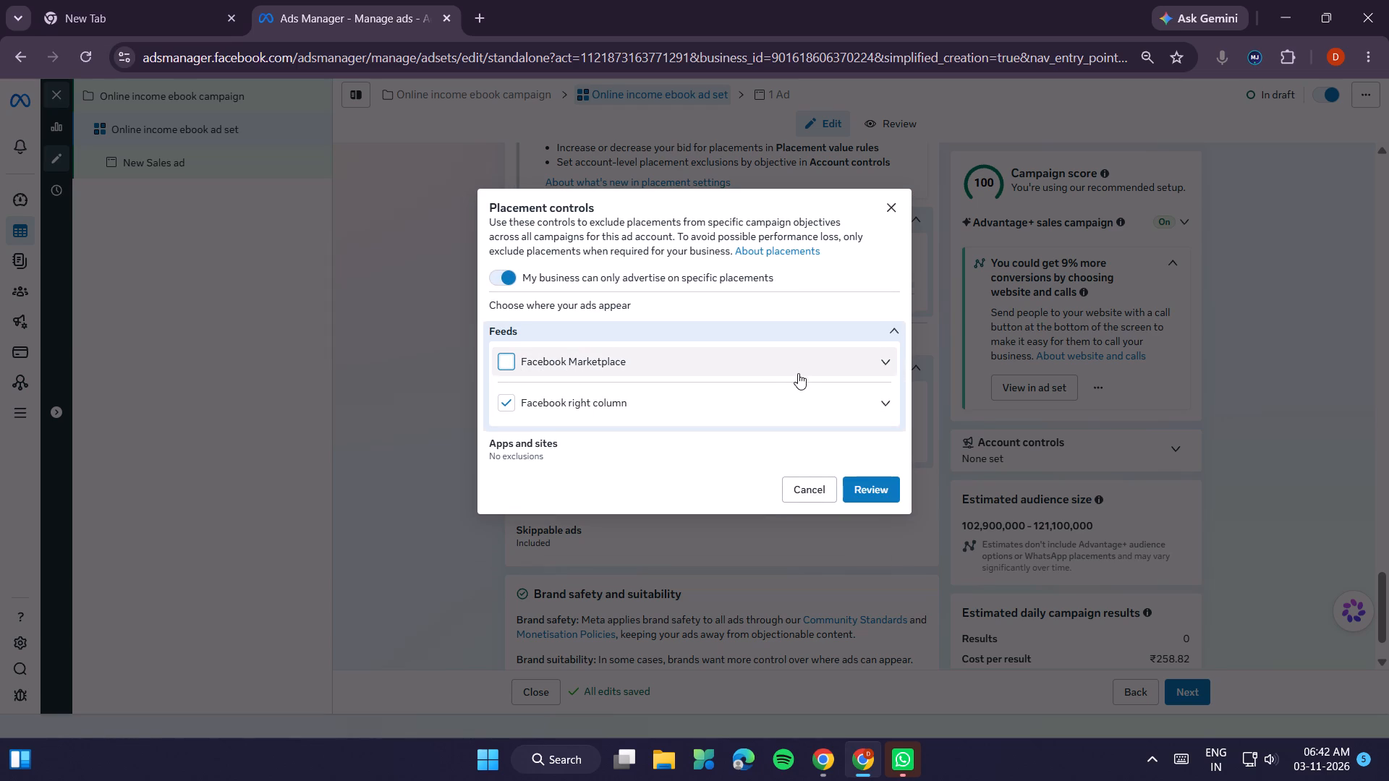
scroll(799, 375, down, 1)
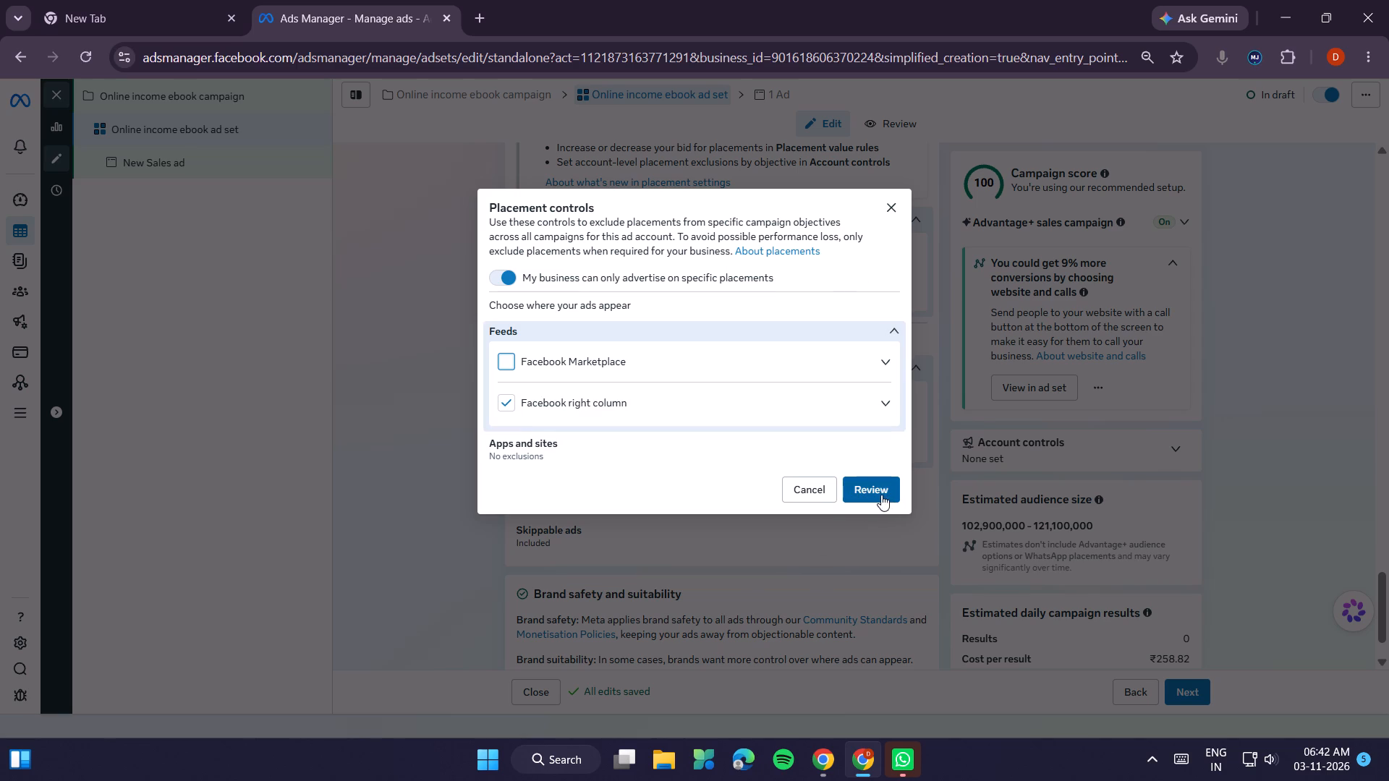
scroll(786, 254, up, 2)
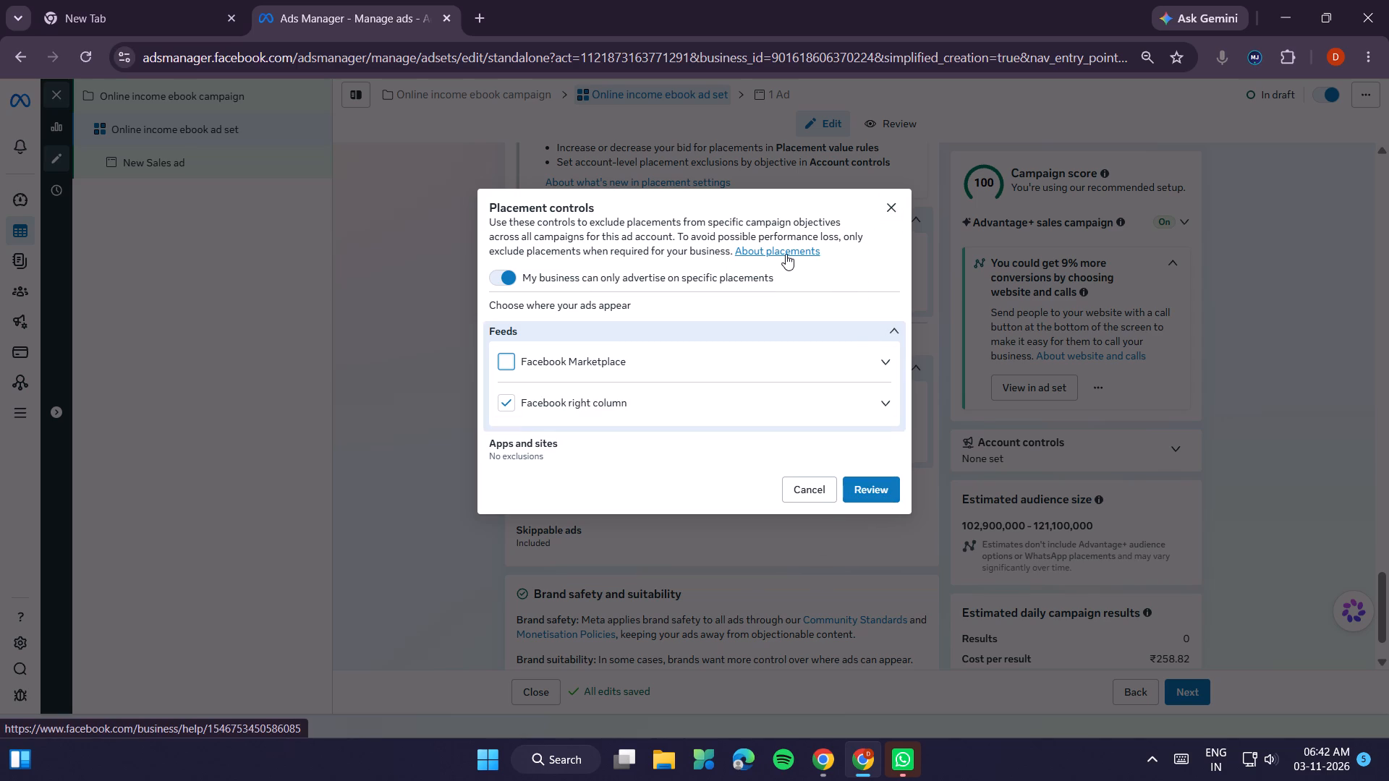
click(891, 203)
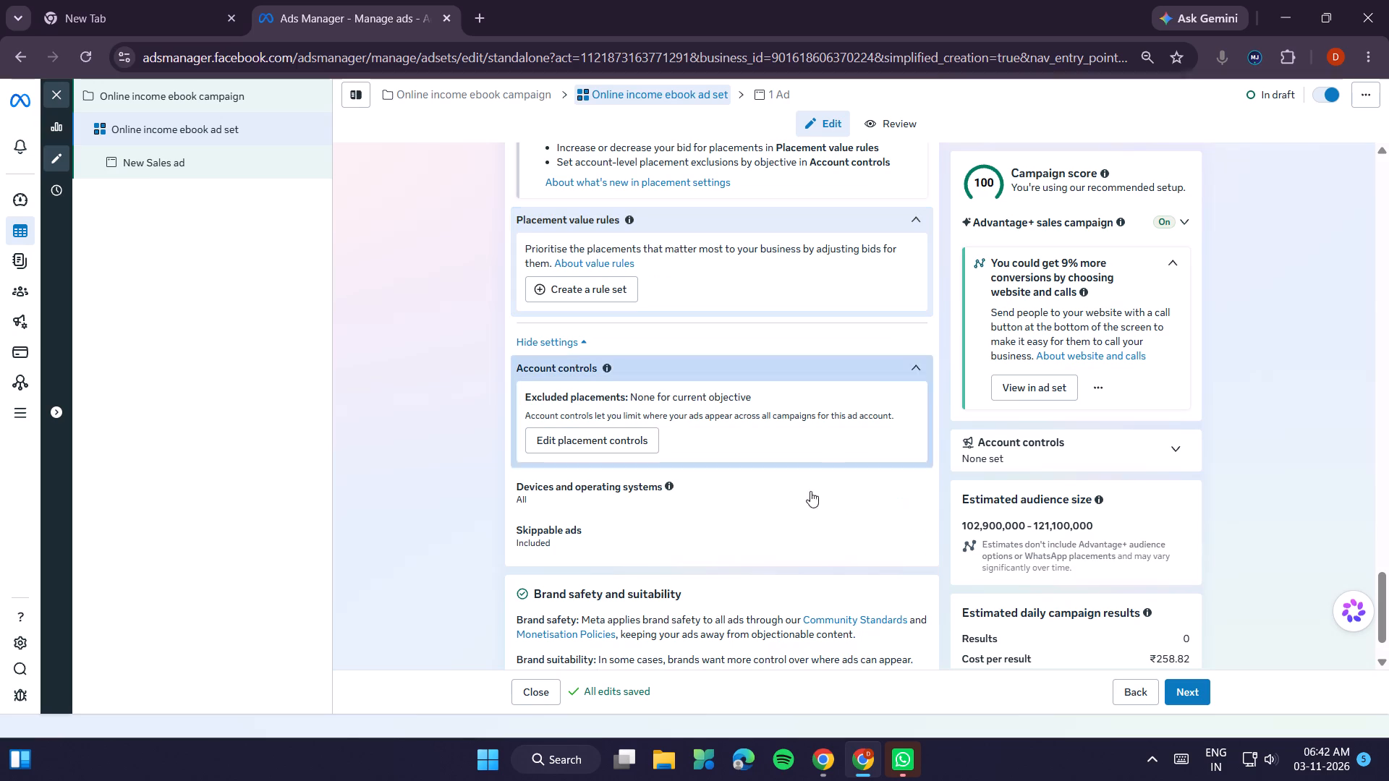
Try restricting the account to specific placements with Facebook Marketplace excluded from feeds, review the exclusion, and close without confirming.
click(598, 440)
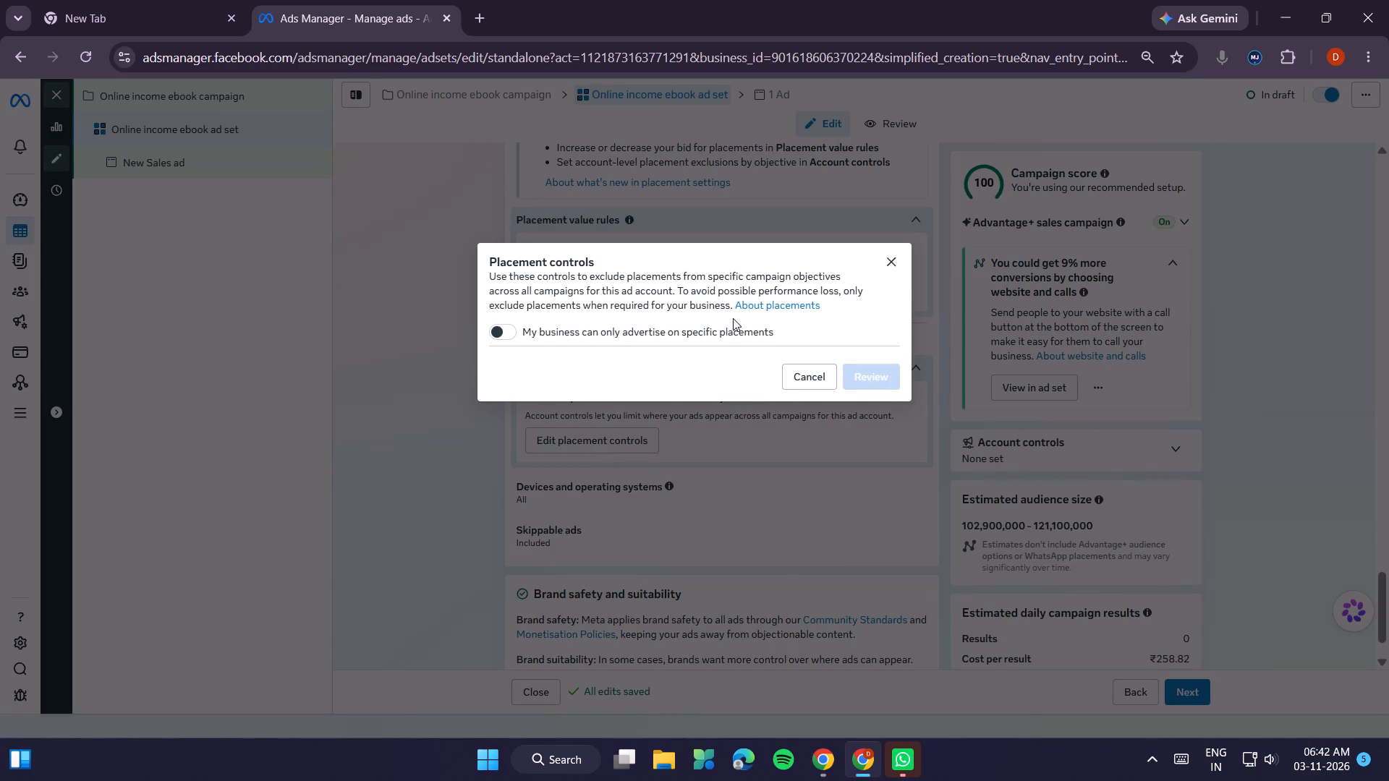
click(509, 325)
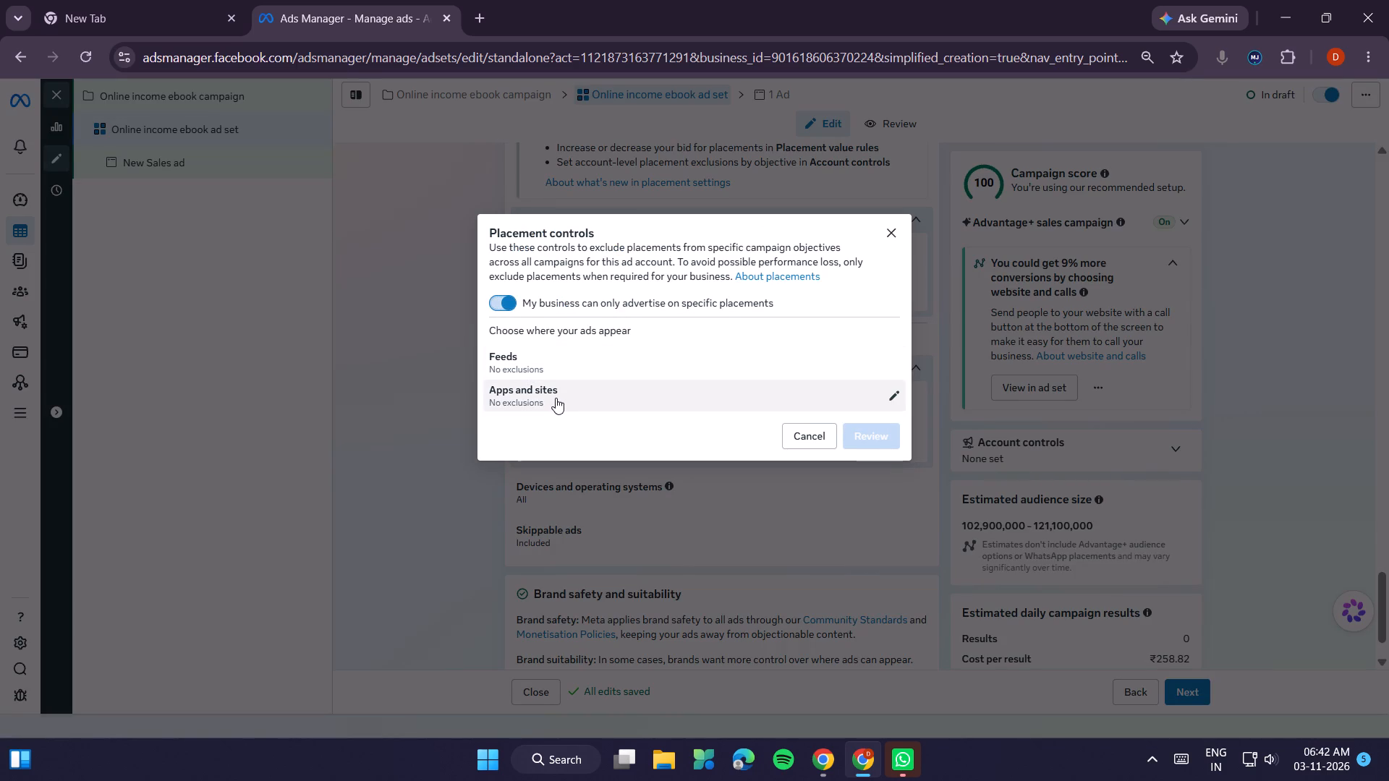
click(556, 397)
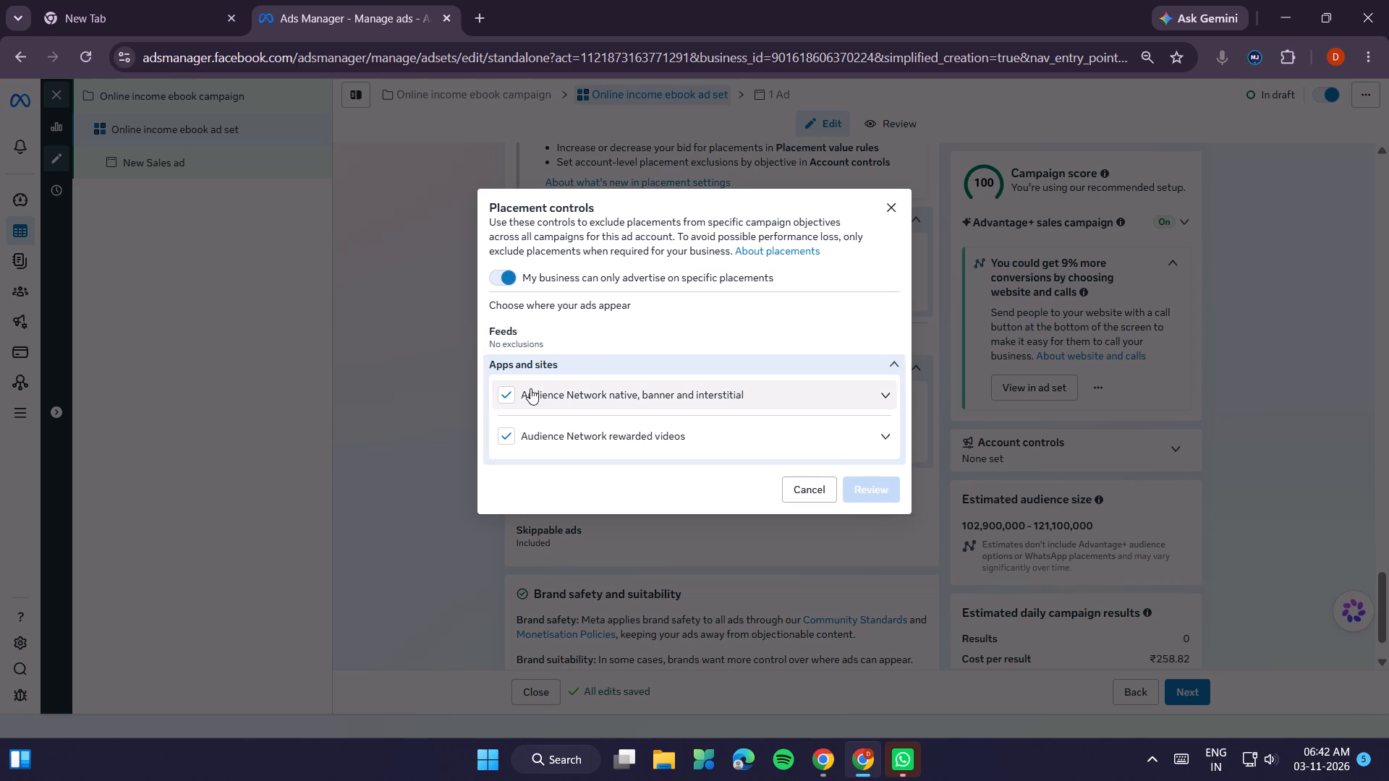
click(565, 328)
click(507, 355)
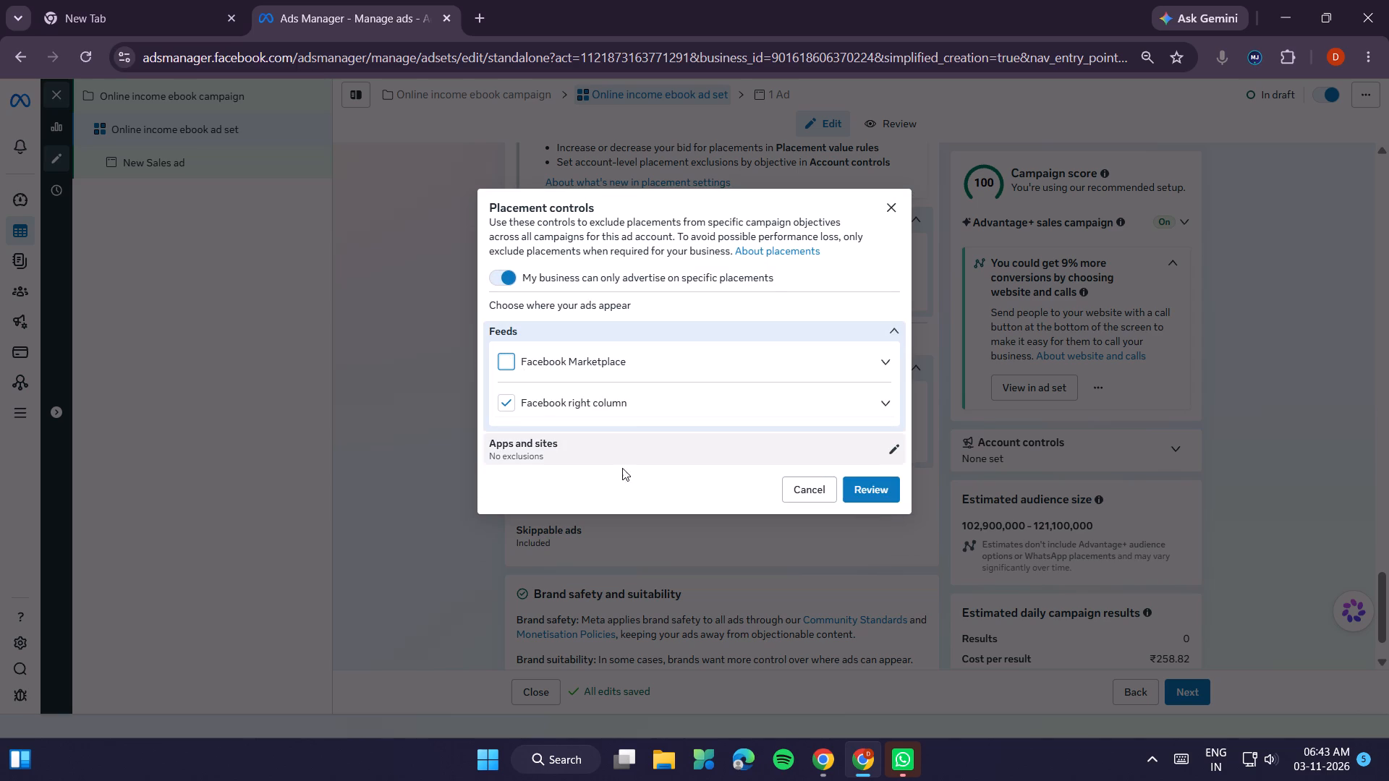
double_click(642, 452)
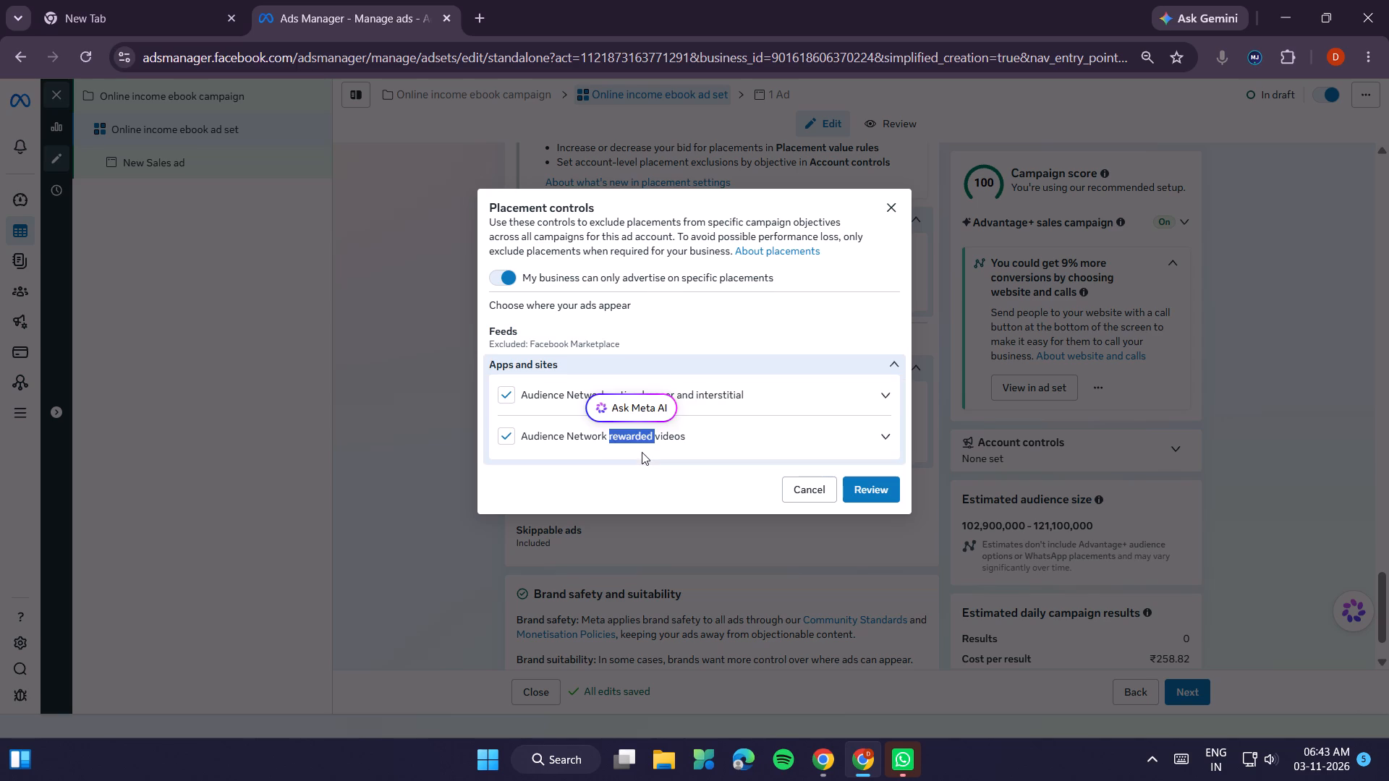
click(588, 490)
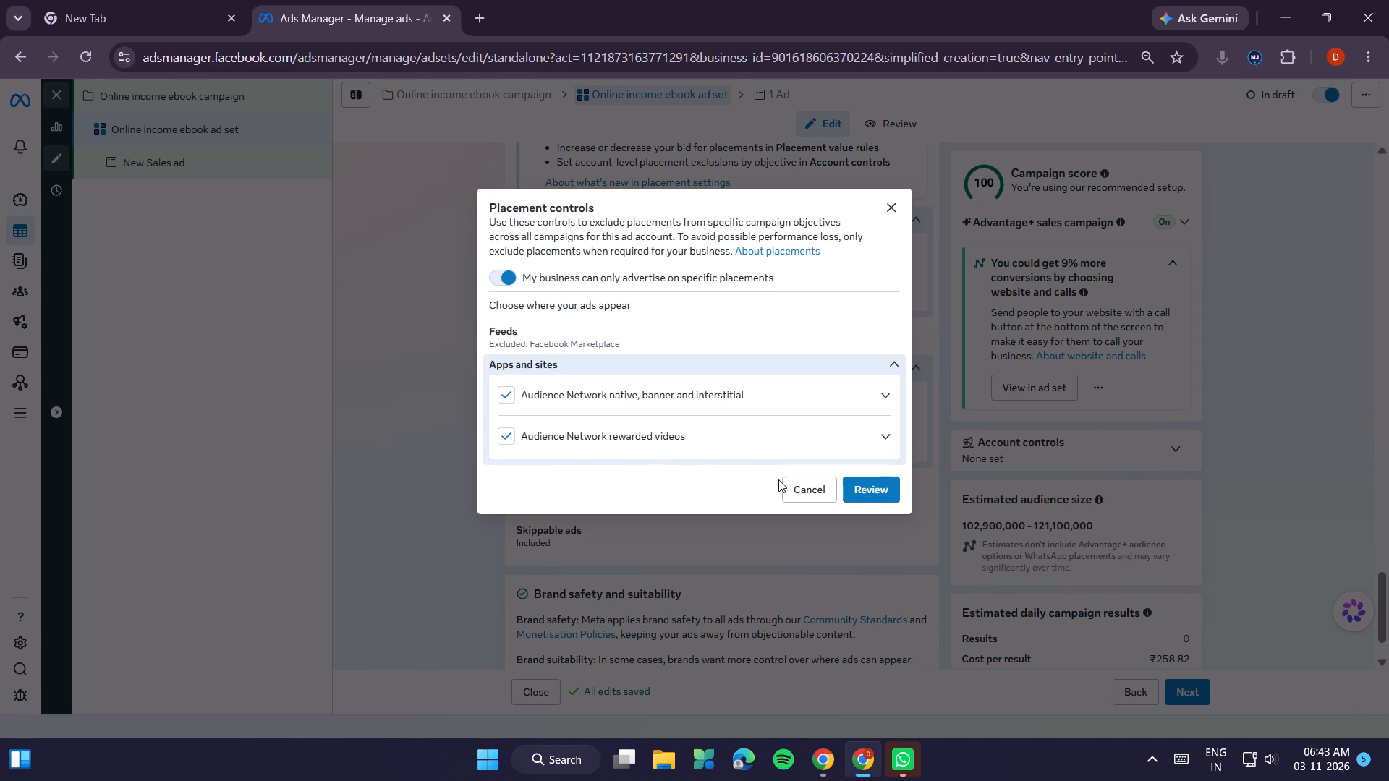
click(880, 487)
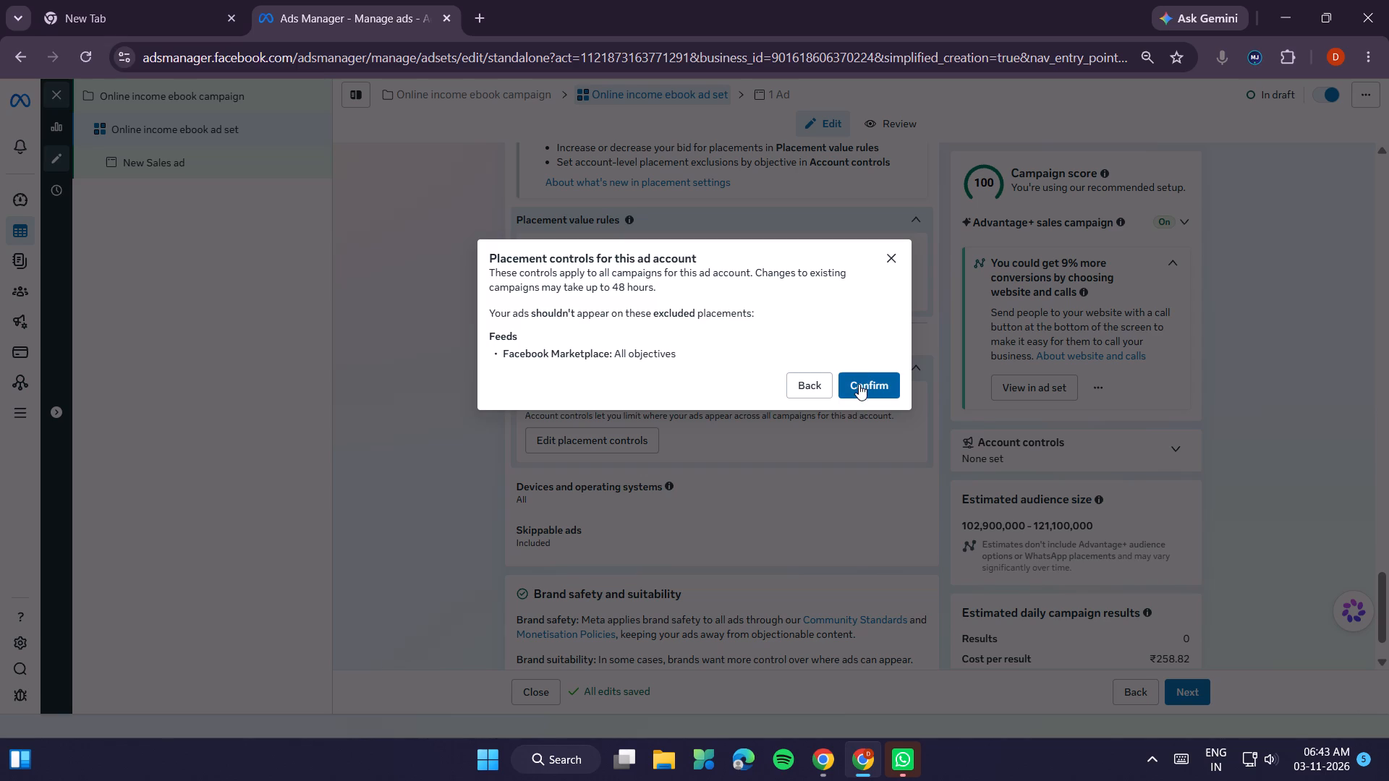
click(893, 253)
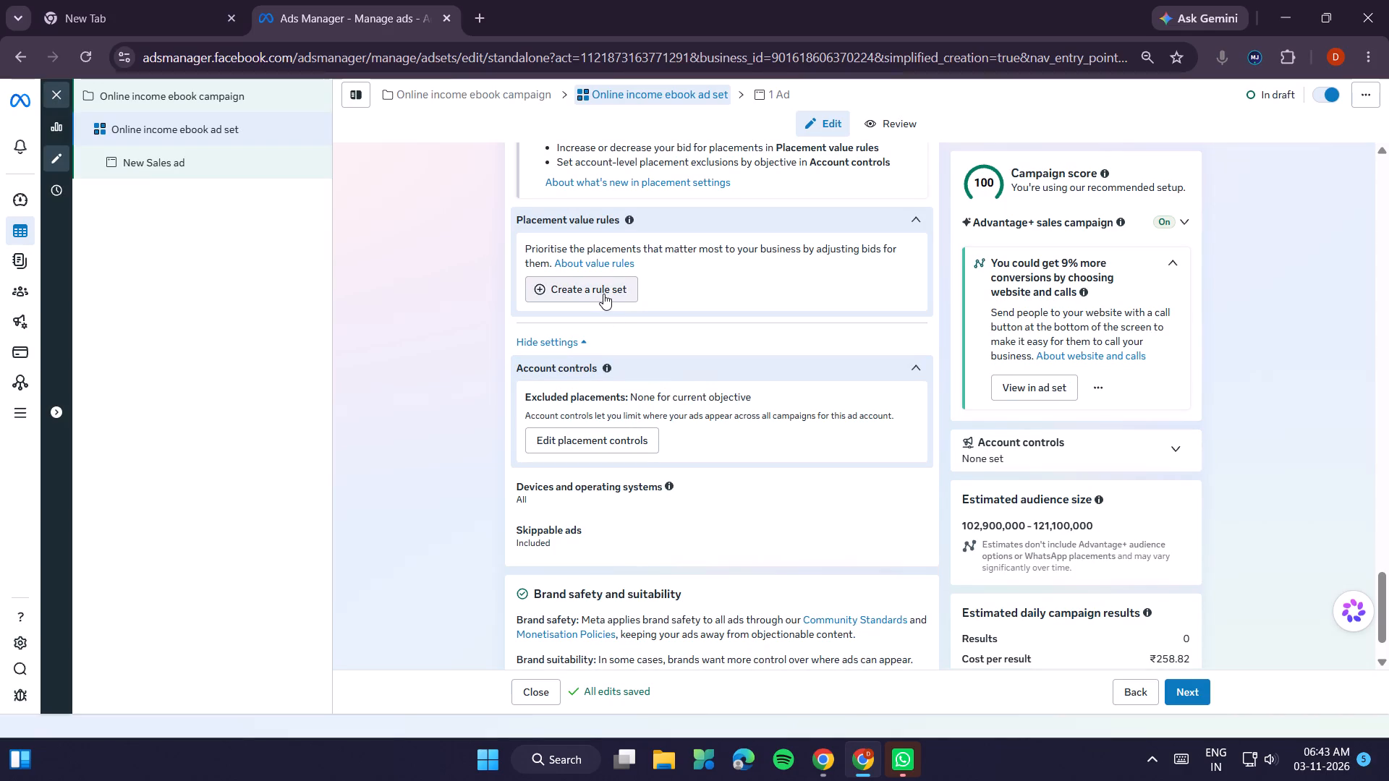
Review the ad set's Placements section, including the suggested questions for exploring placement opportunities, and leave the section collapsed.
scroll(603, 294, up, 3)
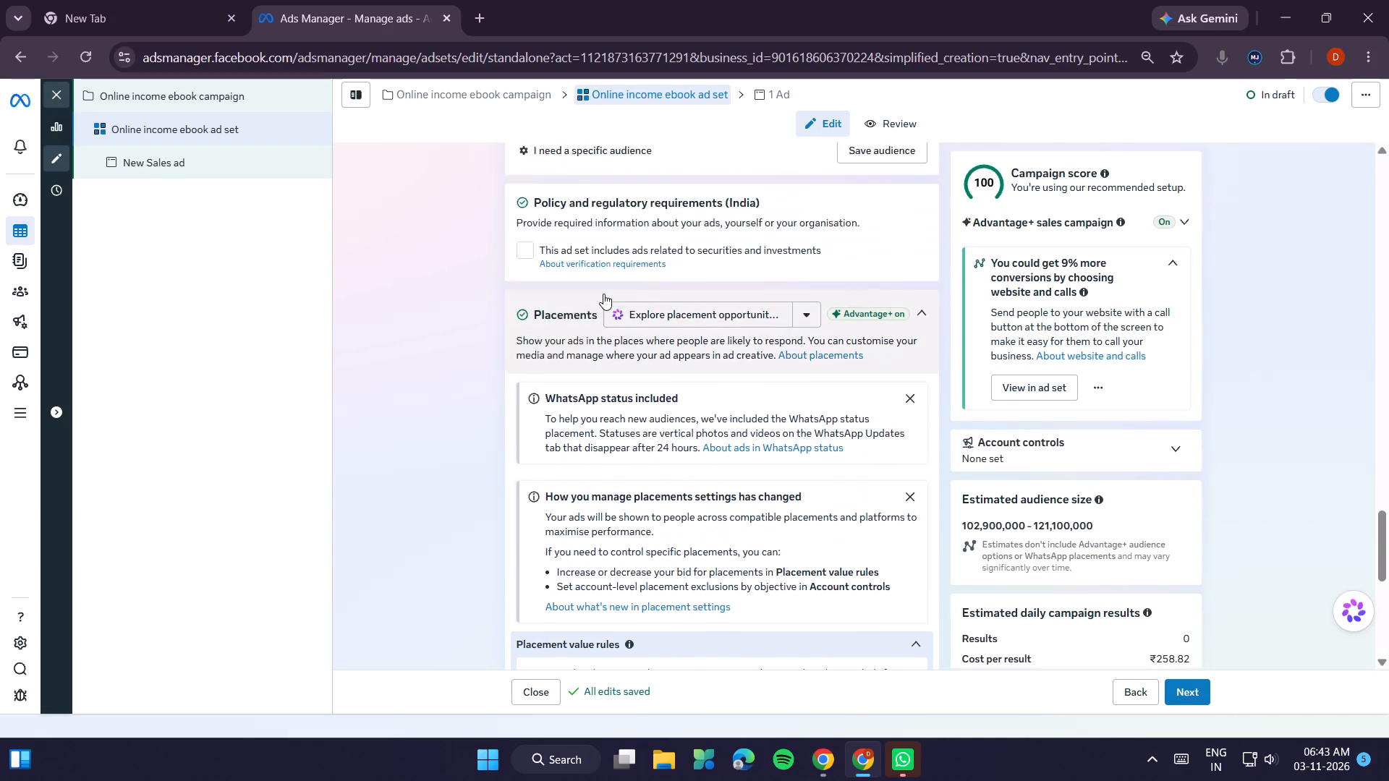
scroll(603, 294, up, 1)
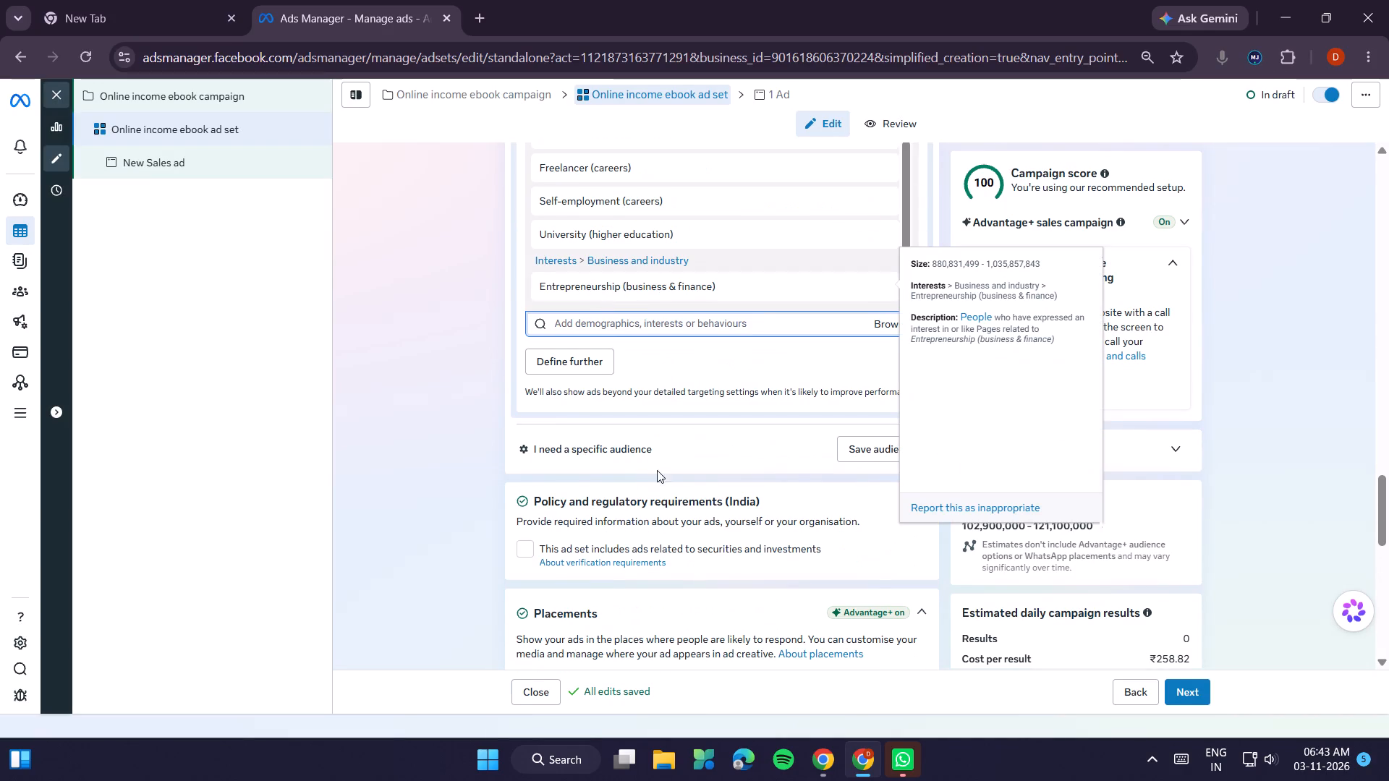
scroll(646, 500, down, 3)
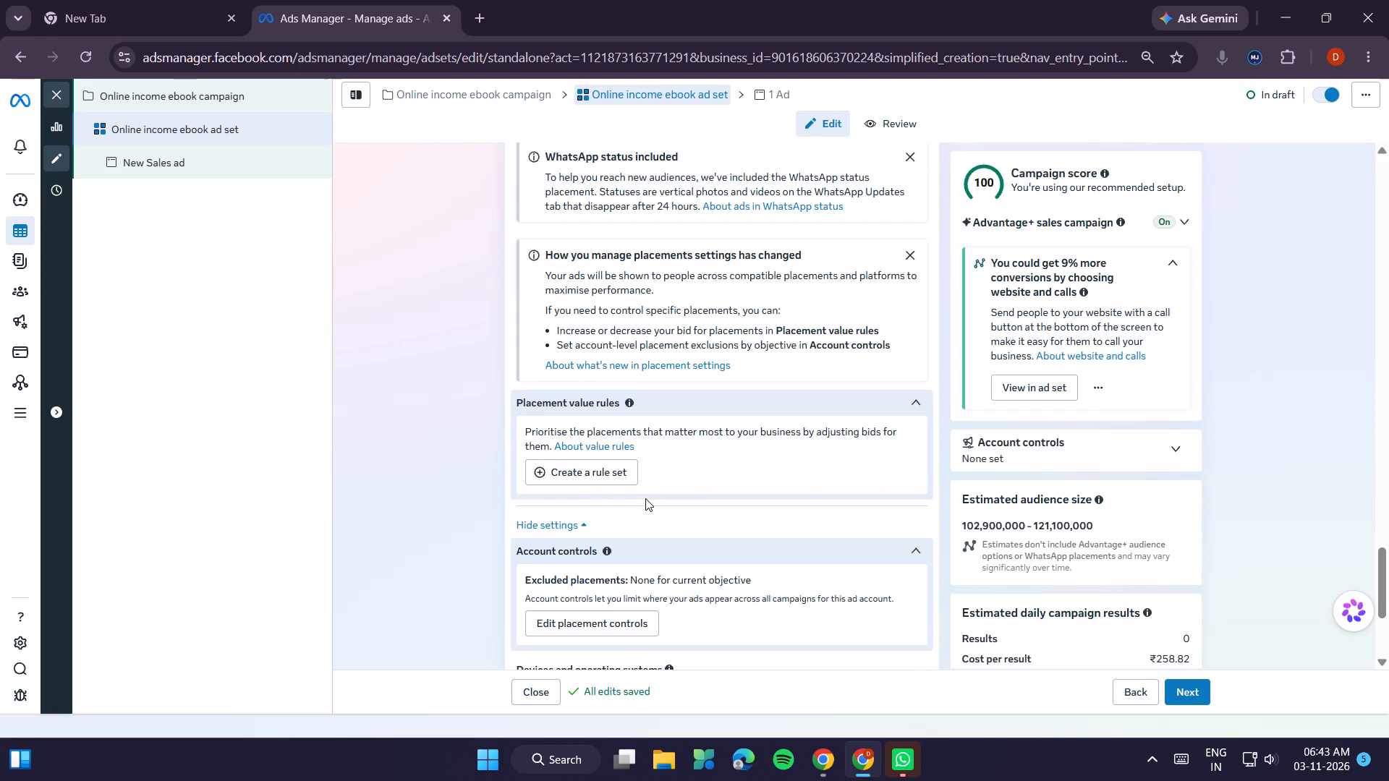
scroll(645, 498, up, 1)
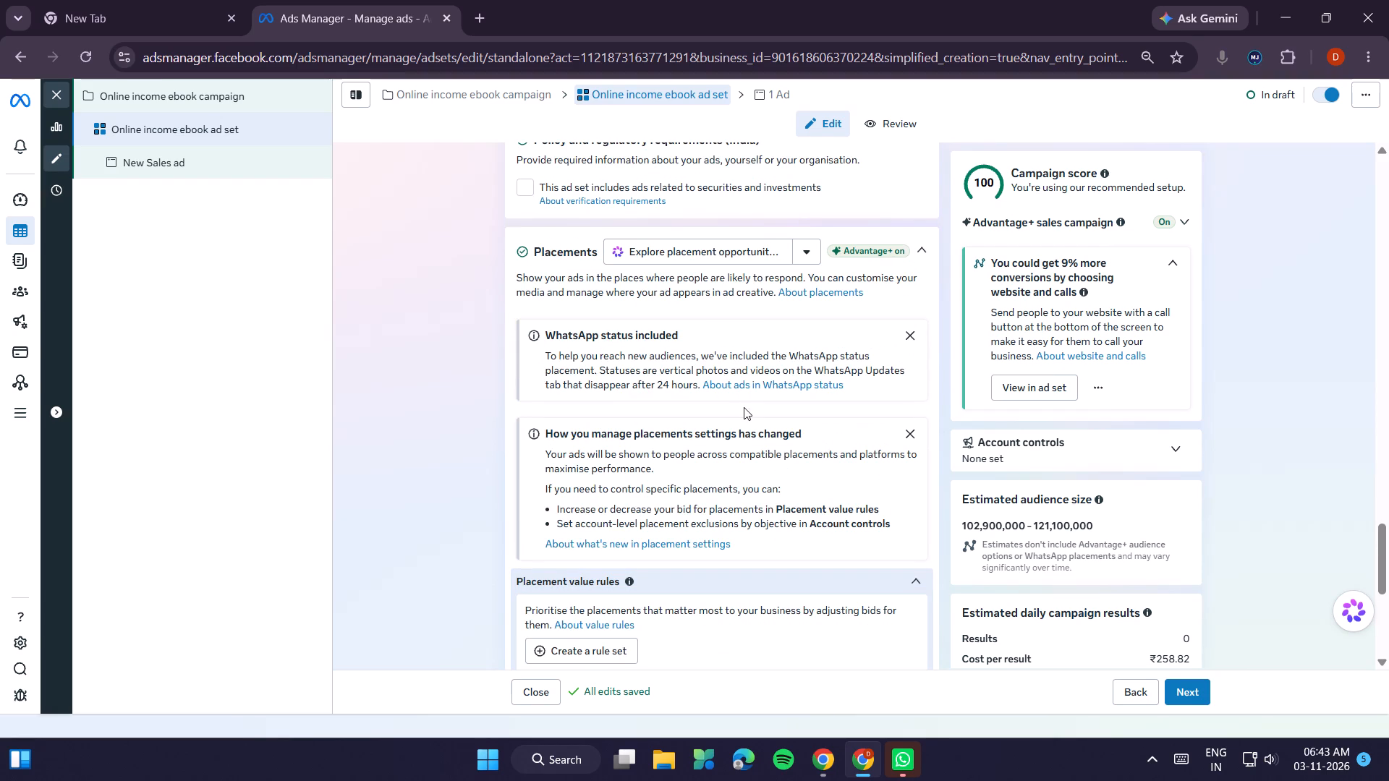
click(810, 251)
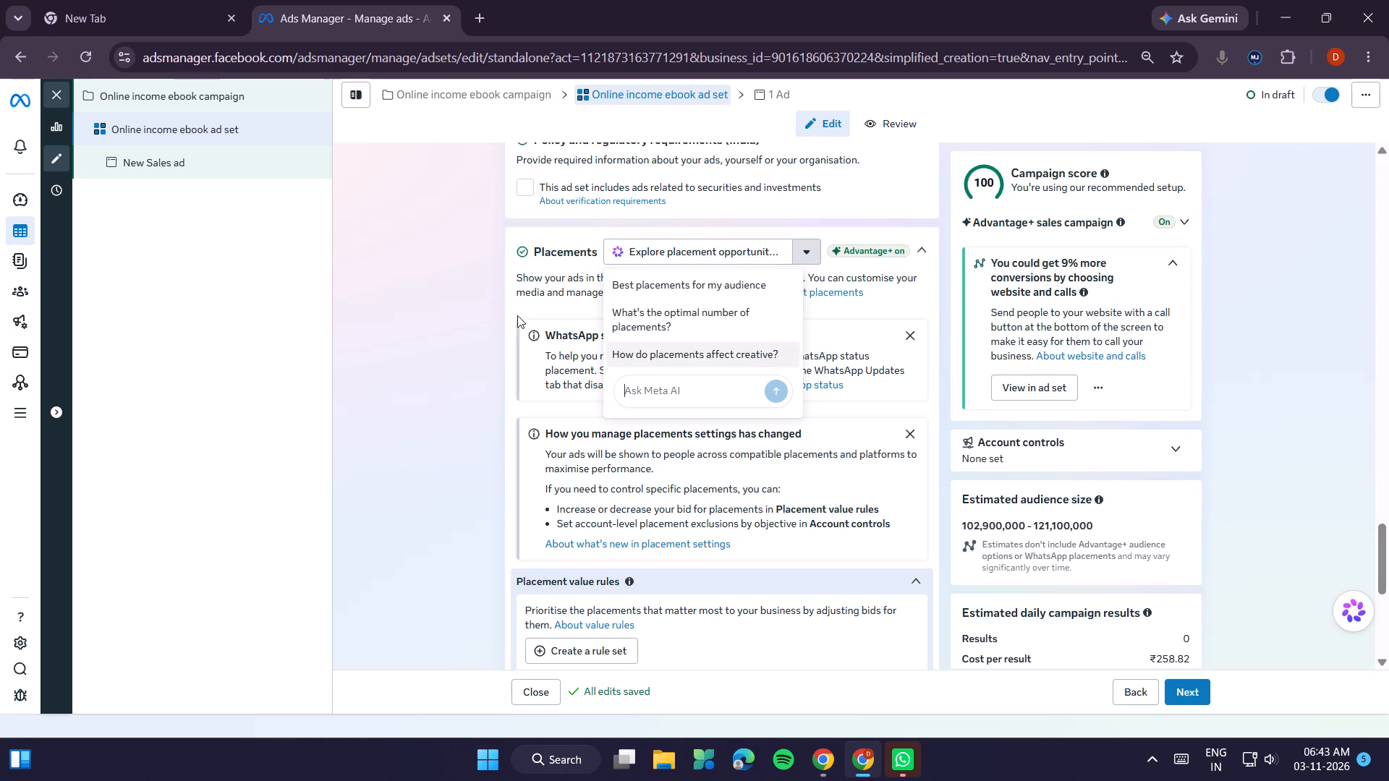
click(539, 291)
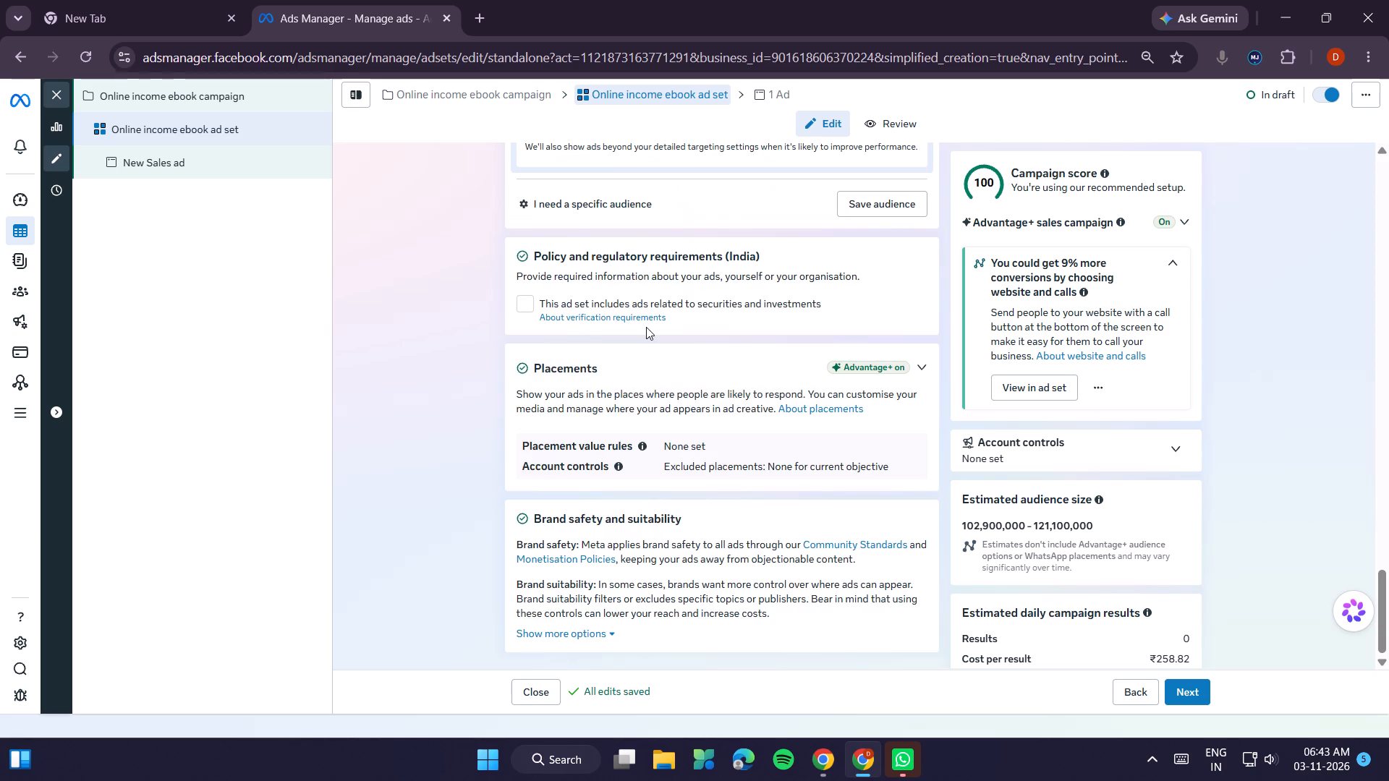
click(920, 364)
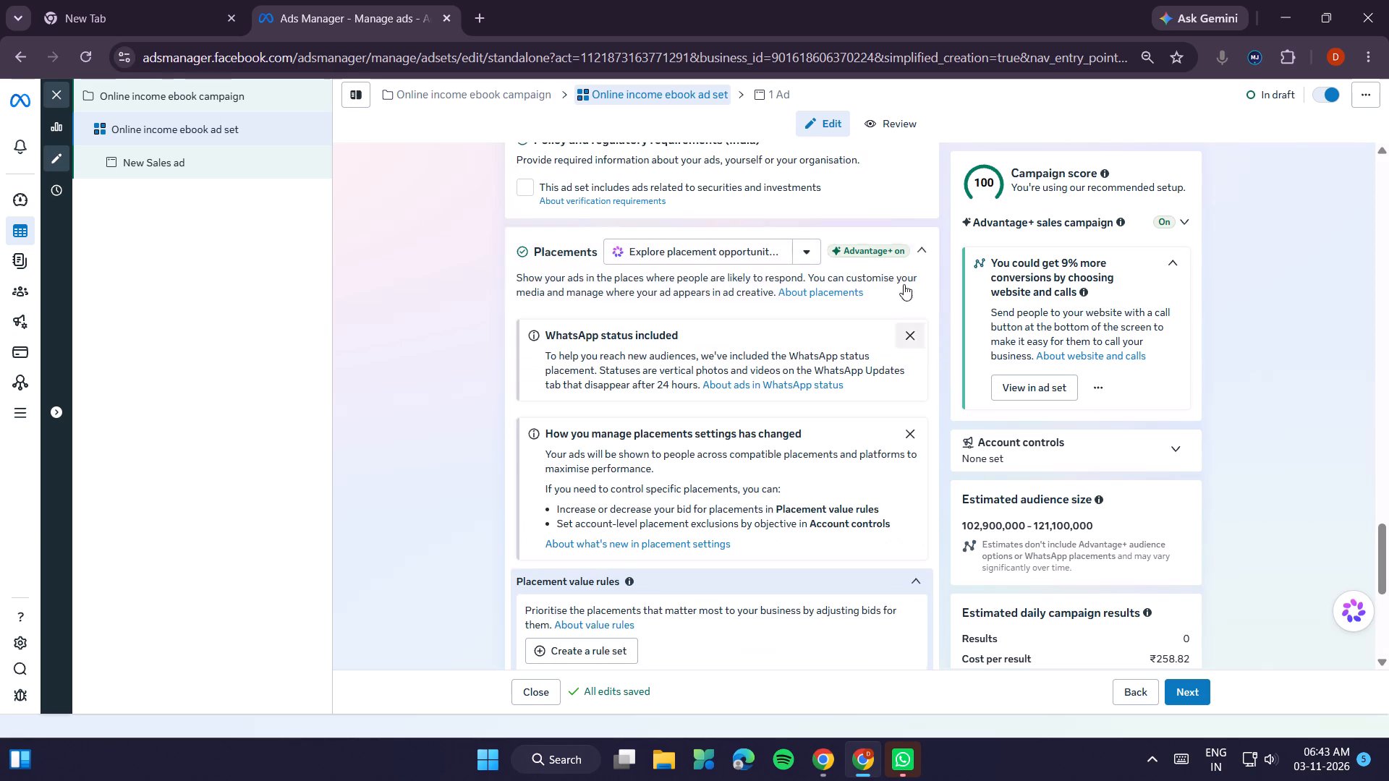
click(875, 250)
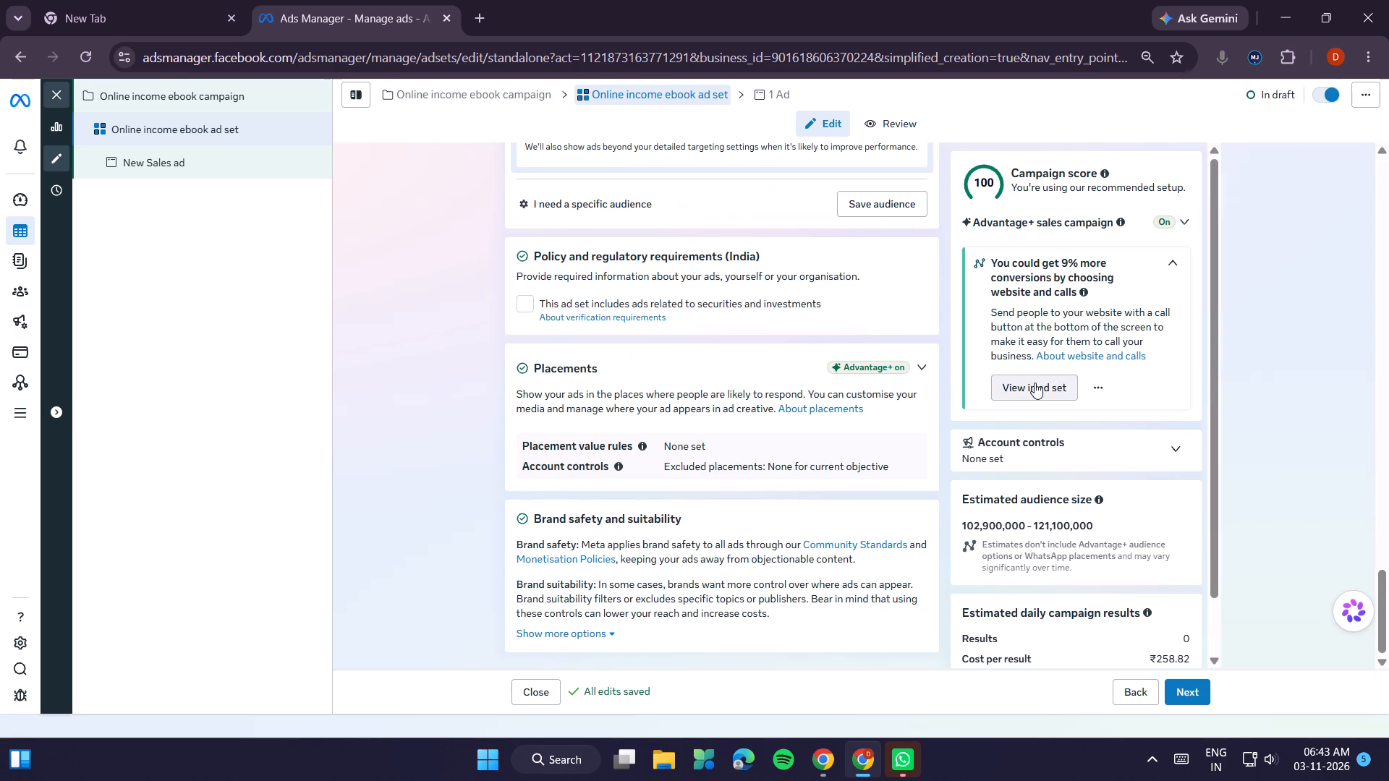
Expand the Advantage+ sales campaign details under the campaign score and review them with the audience and results estimates.
click(1187, 218)
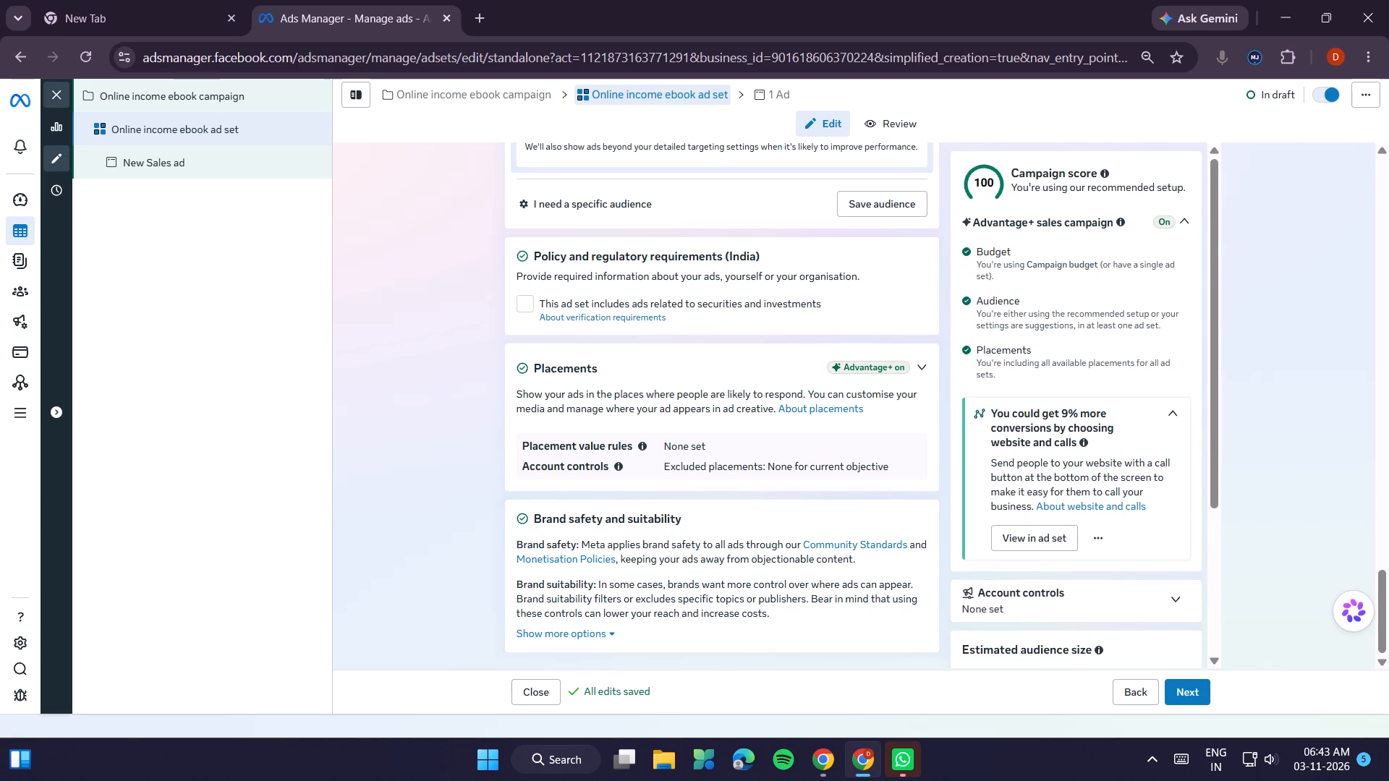
scroll(1075, 490, down, 1)
scroll(798, 469, down, 2)
scroll(1159, 543, down, 3)
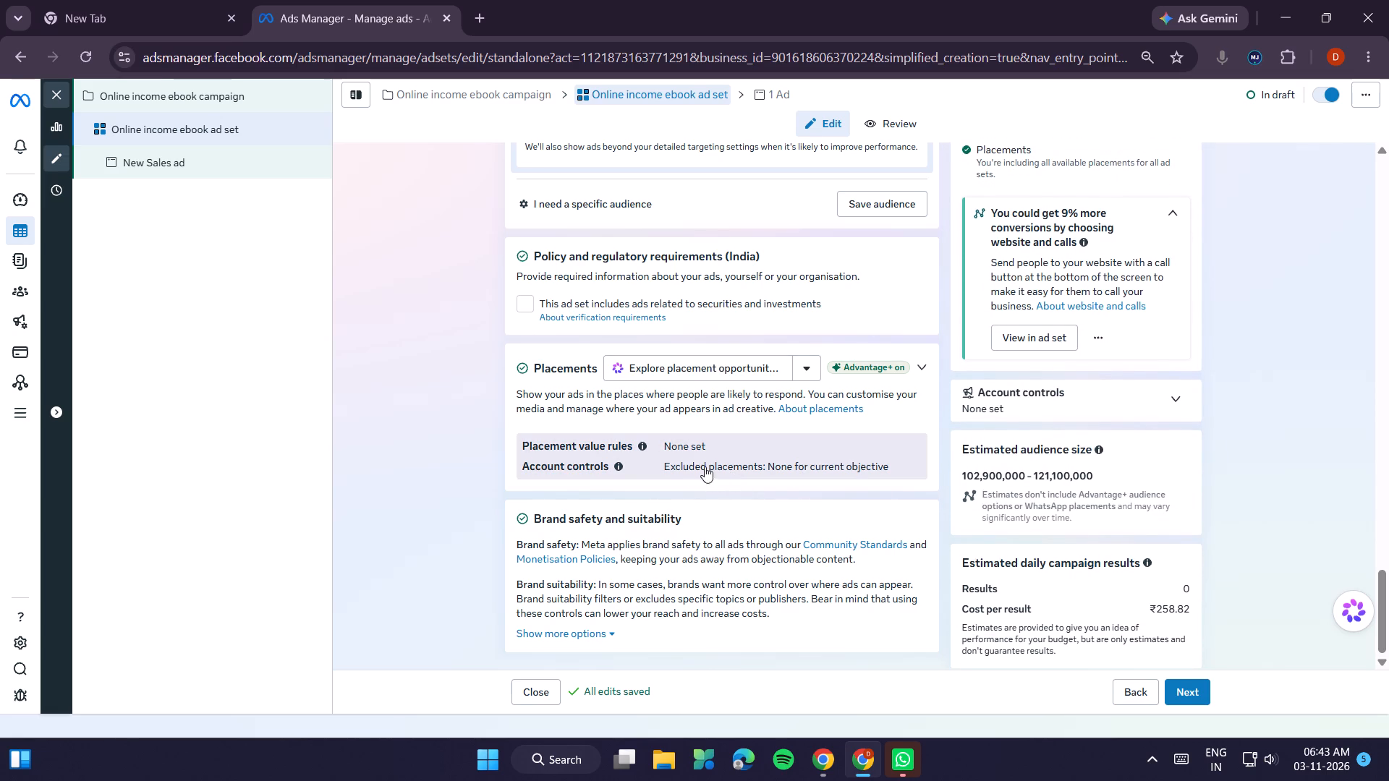
Expand the Placements section and dismiss the WhatsApp status and placement settings change notices.
click(522, 365)
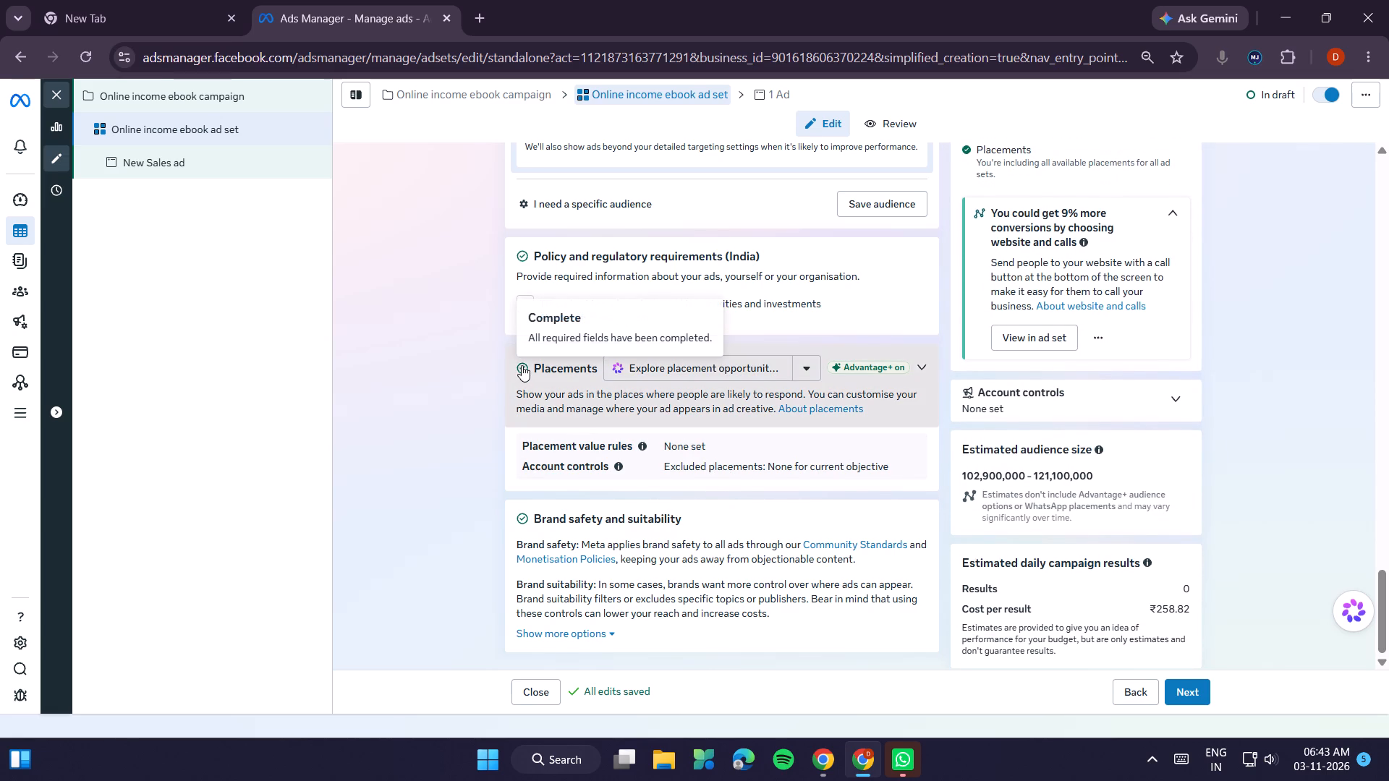
scroll(642, 483, down, 2)
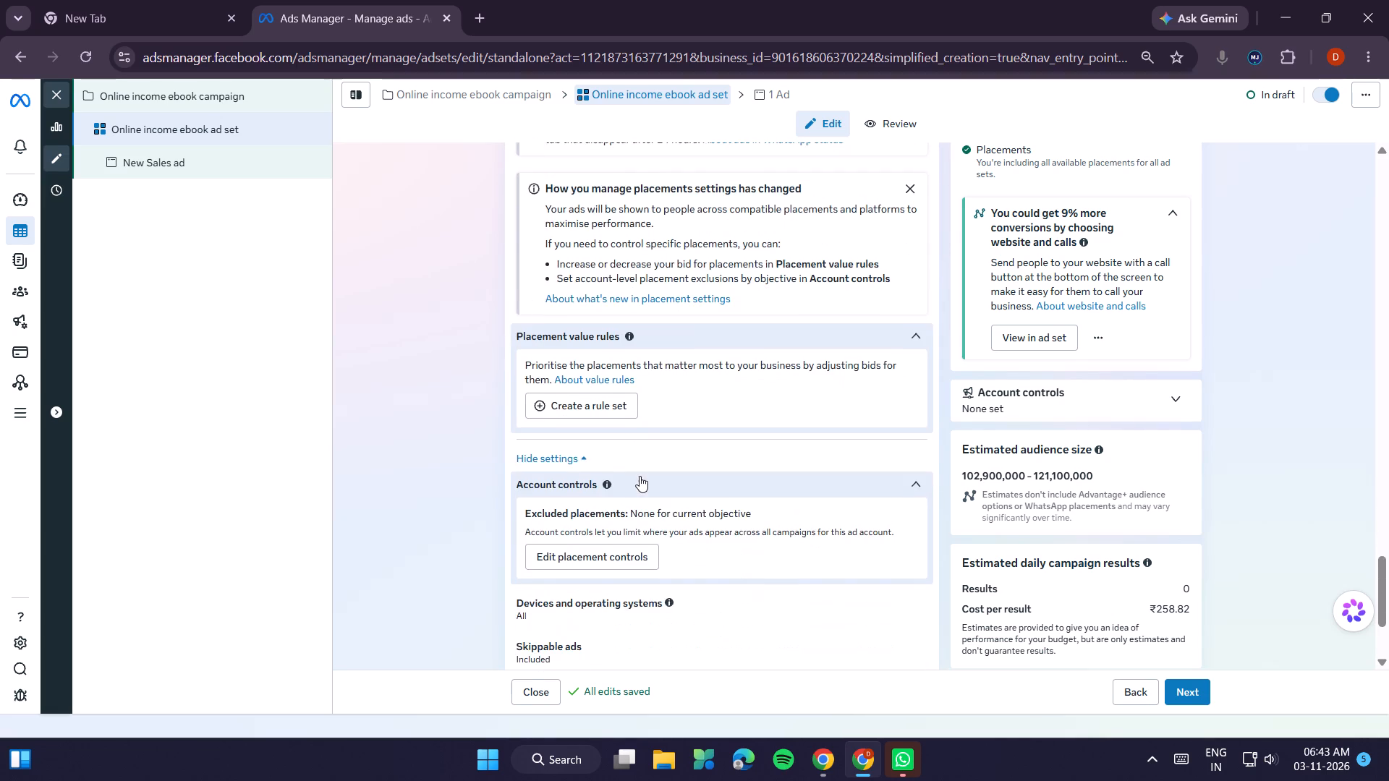
scroll(640, 475, up, 1)
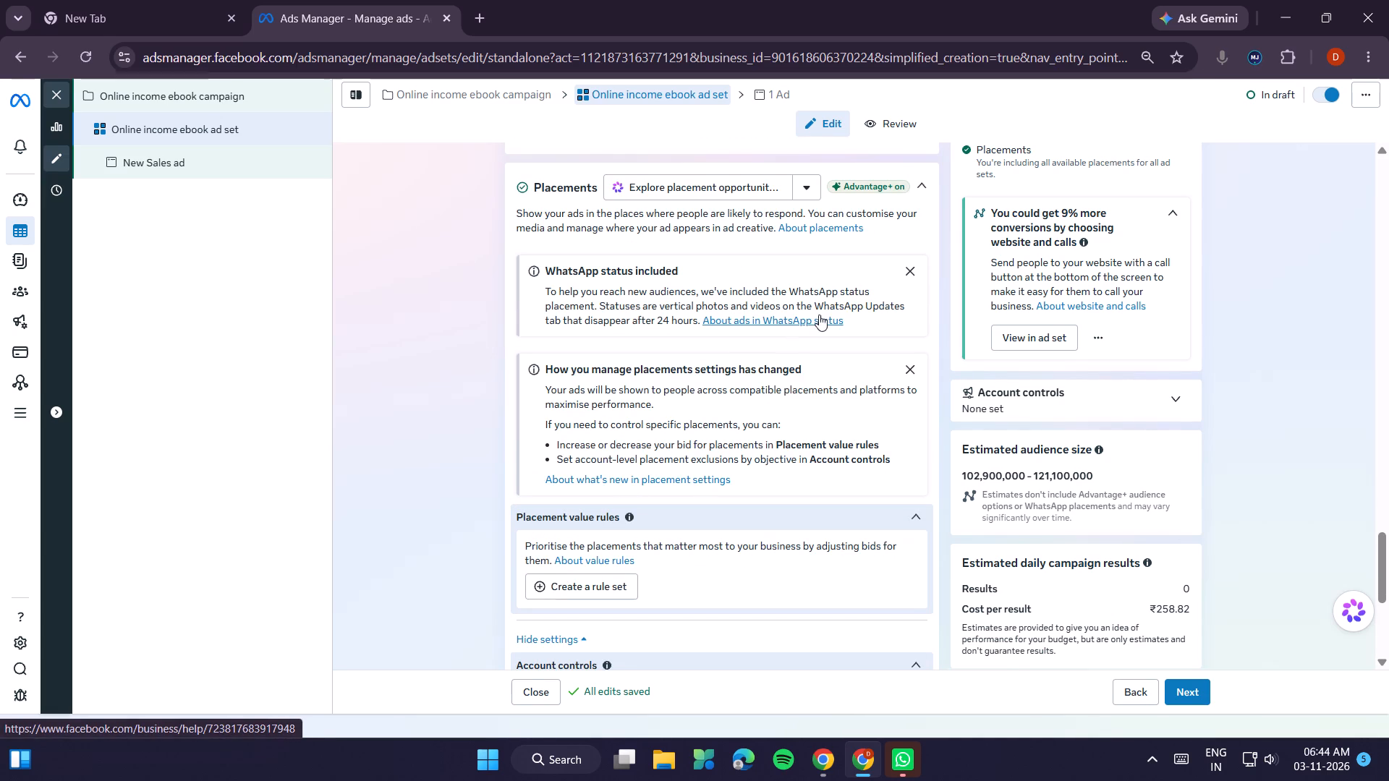
click(910, 267)
click(910, 267)
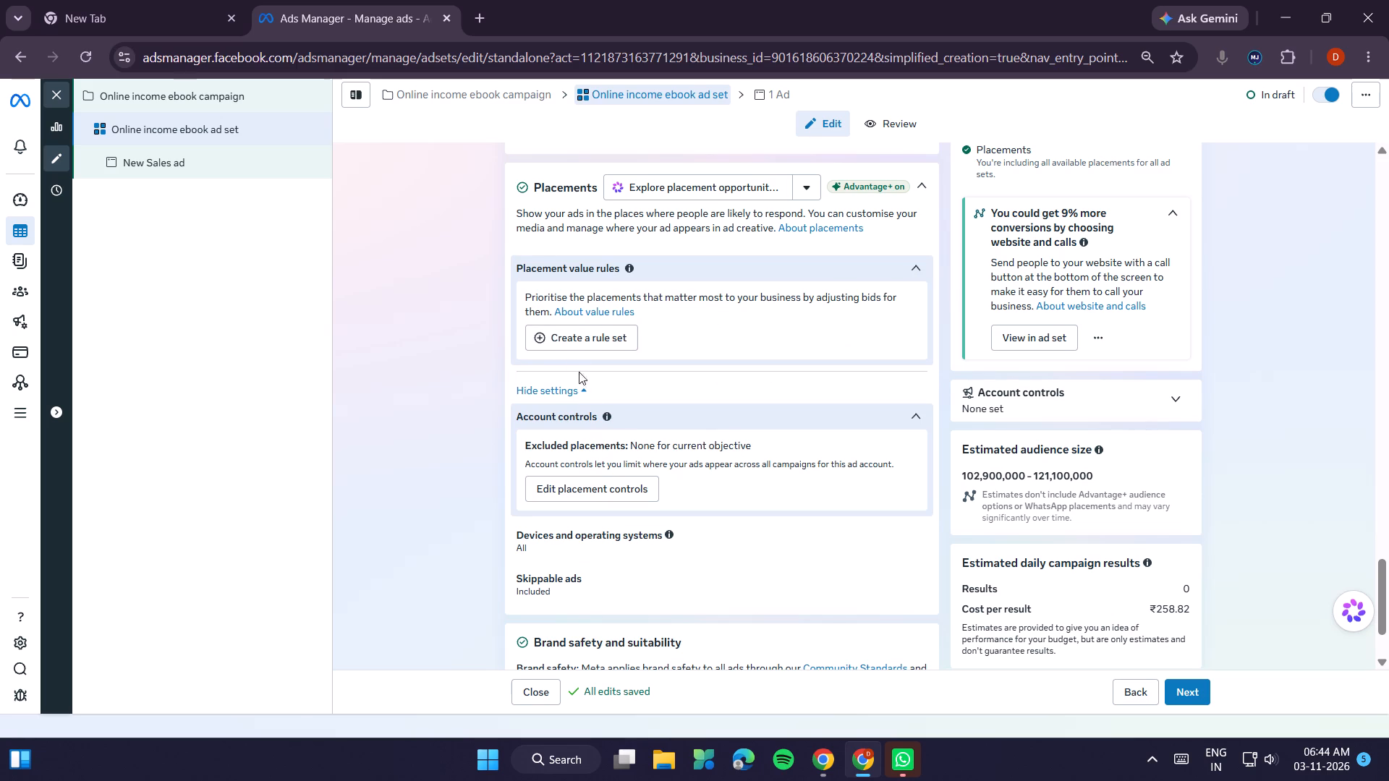
Review the ad set's detailed targeting, policy requirements, placements and brand safety settings.
scroll(626, 480, down, 2)
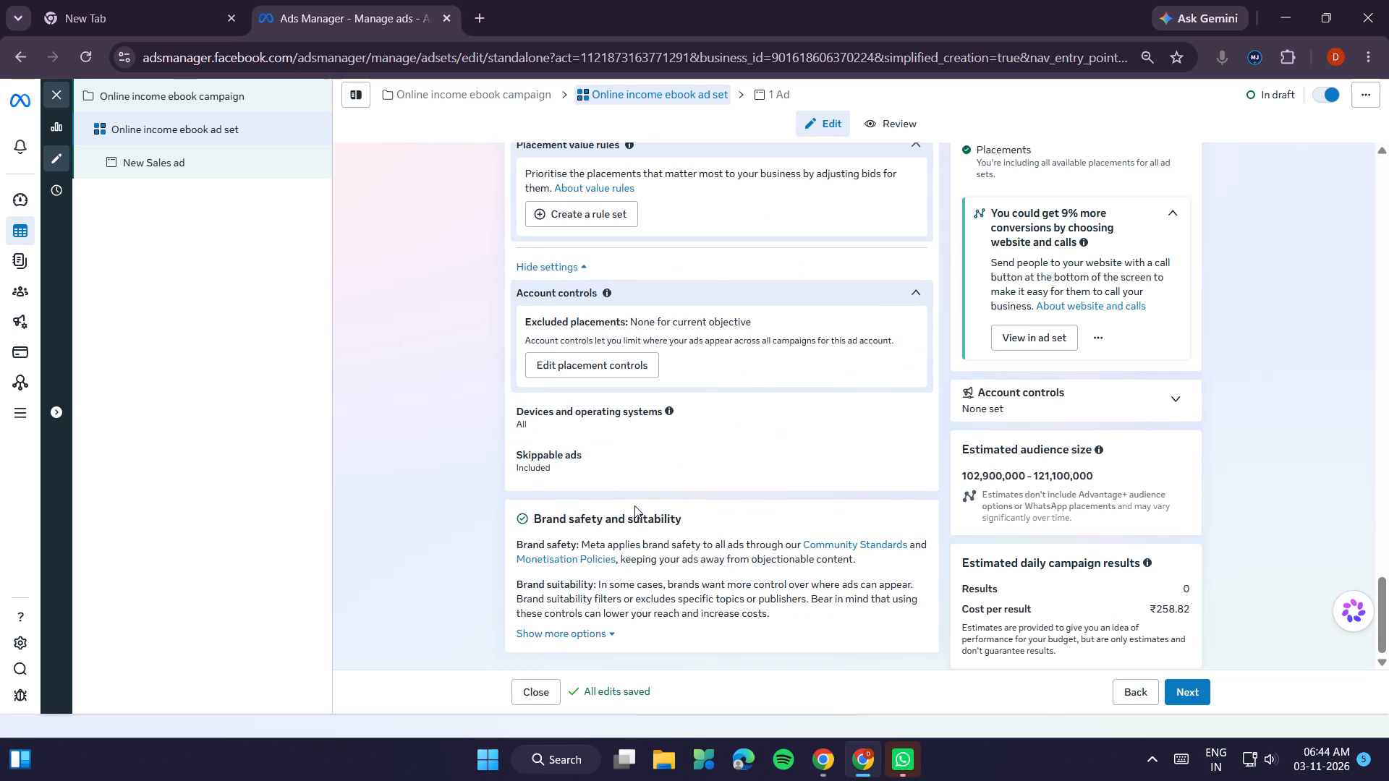
scroll(634, 506, up, 3)
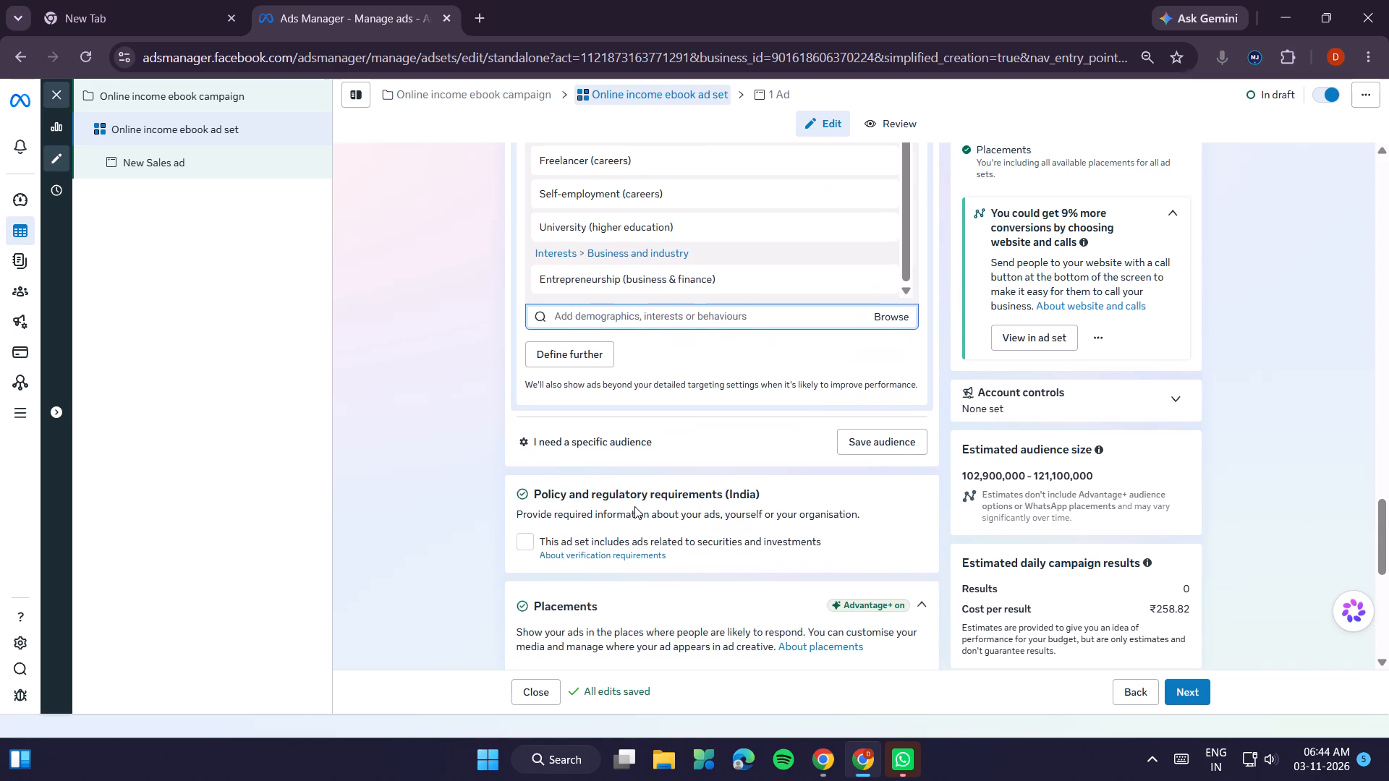
scroll(635, 507, down, 7)
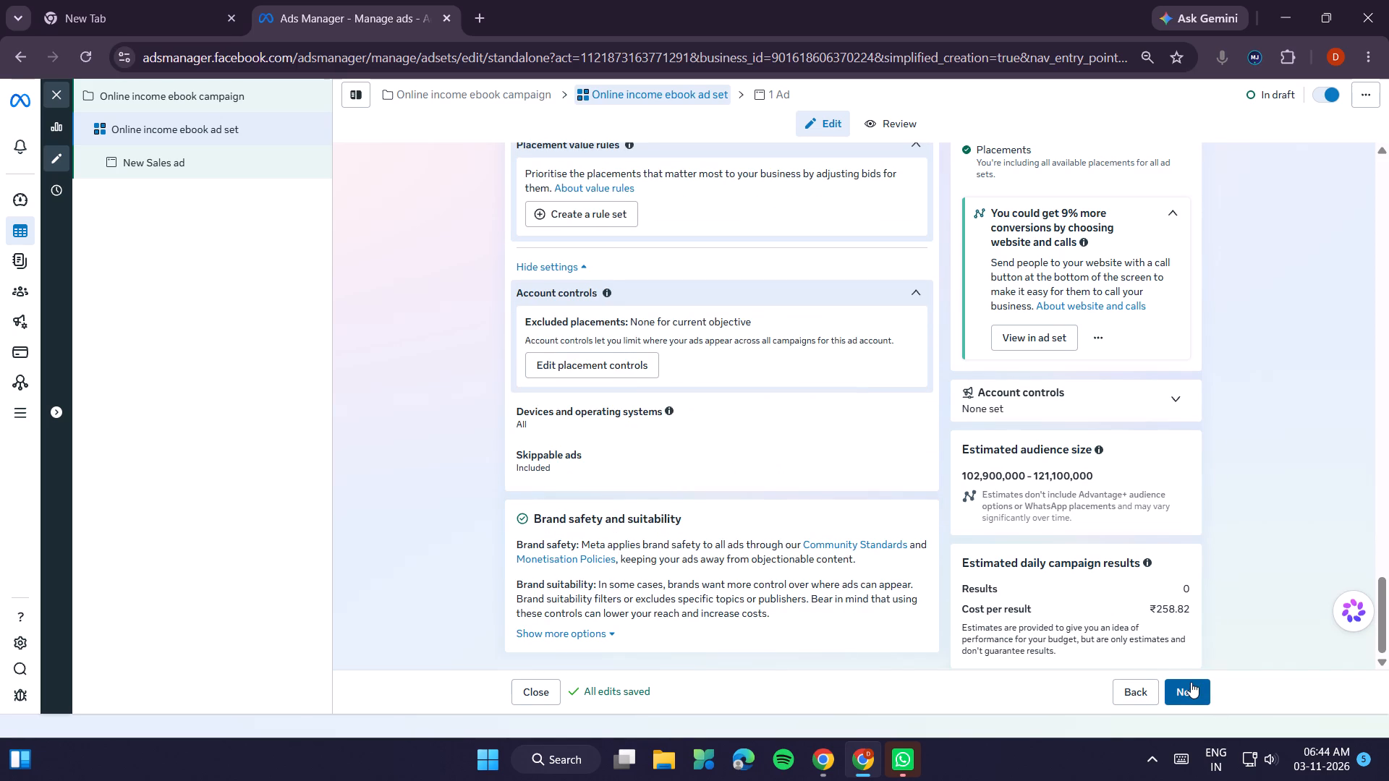
Proceed to the ad level and rename the ad as Online income ebook sales ad.
click(1191, 686)
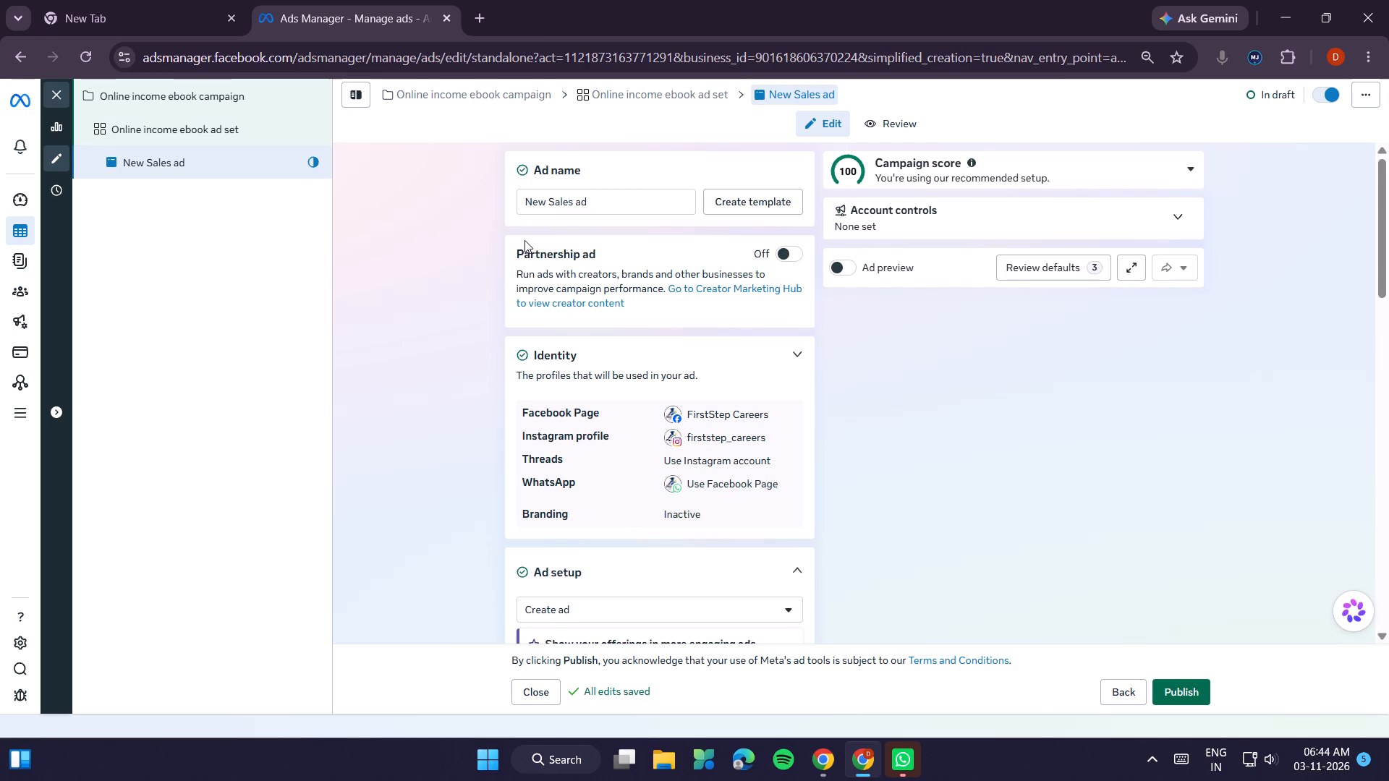
drag(571, 202, 446, 202)
right_click(548, 195)
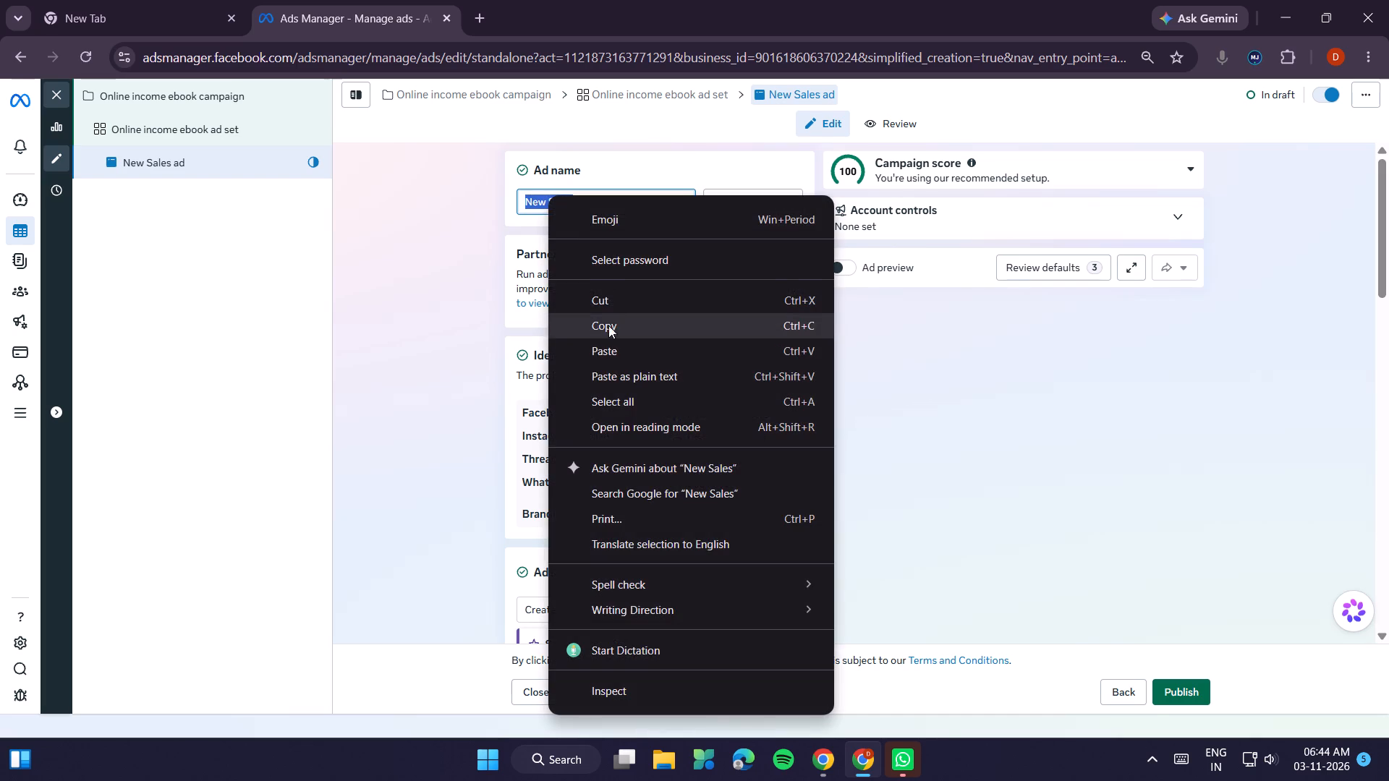
click(611, 341)
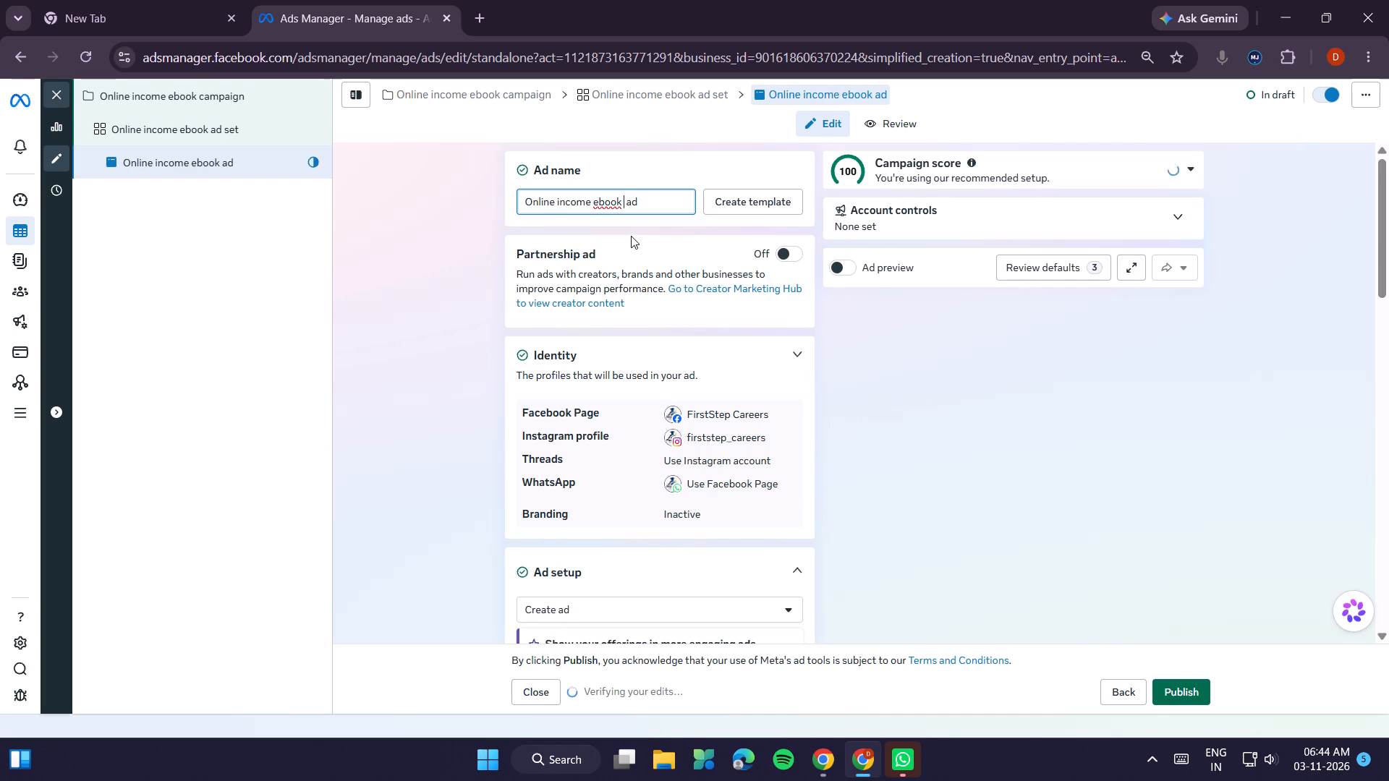
text(saa)
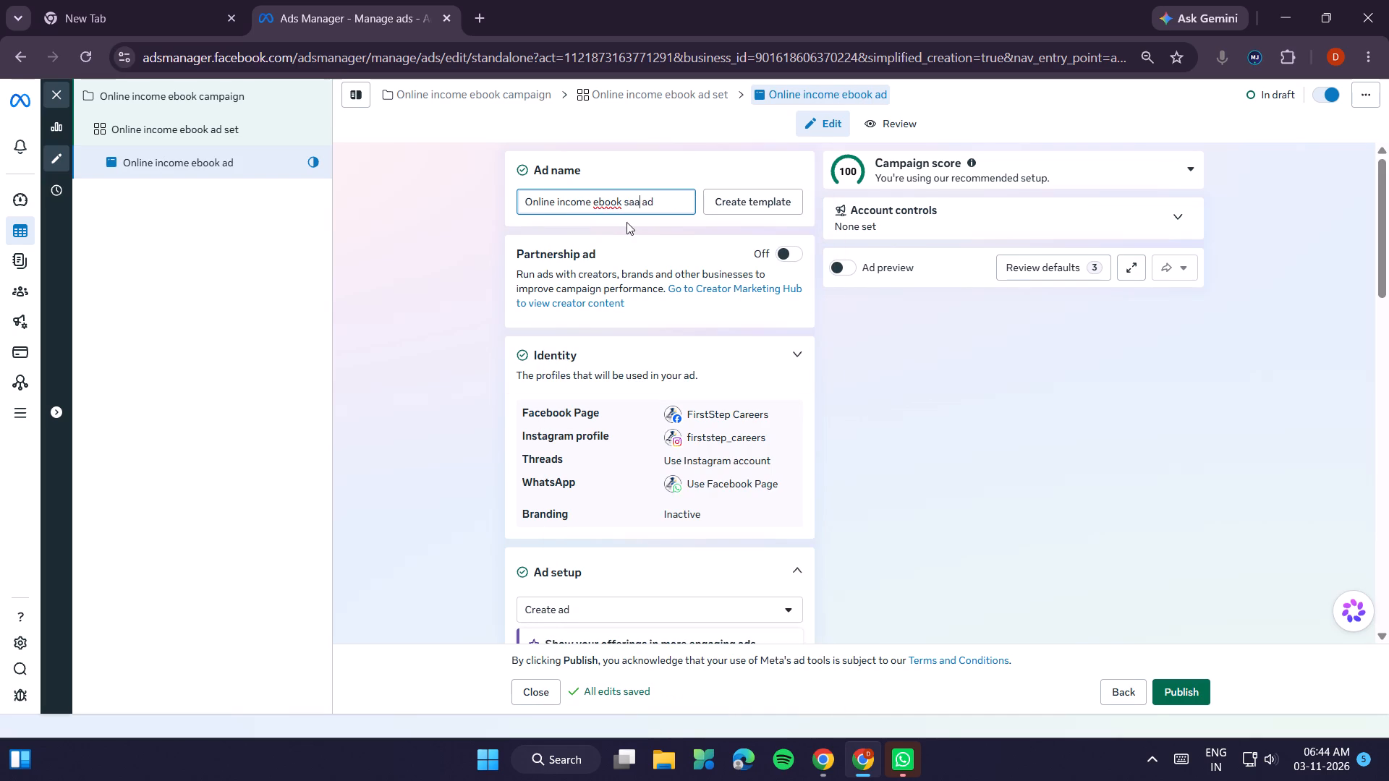
key(l)
text(ees)
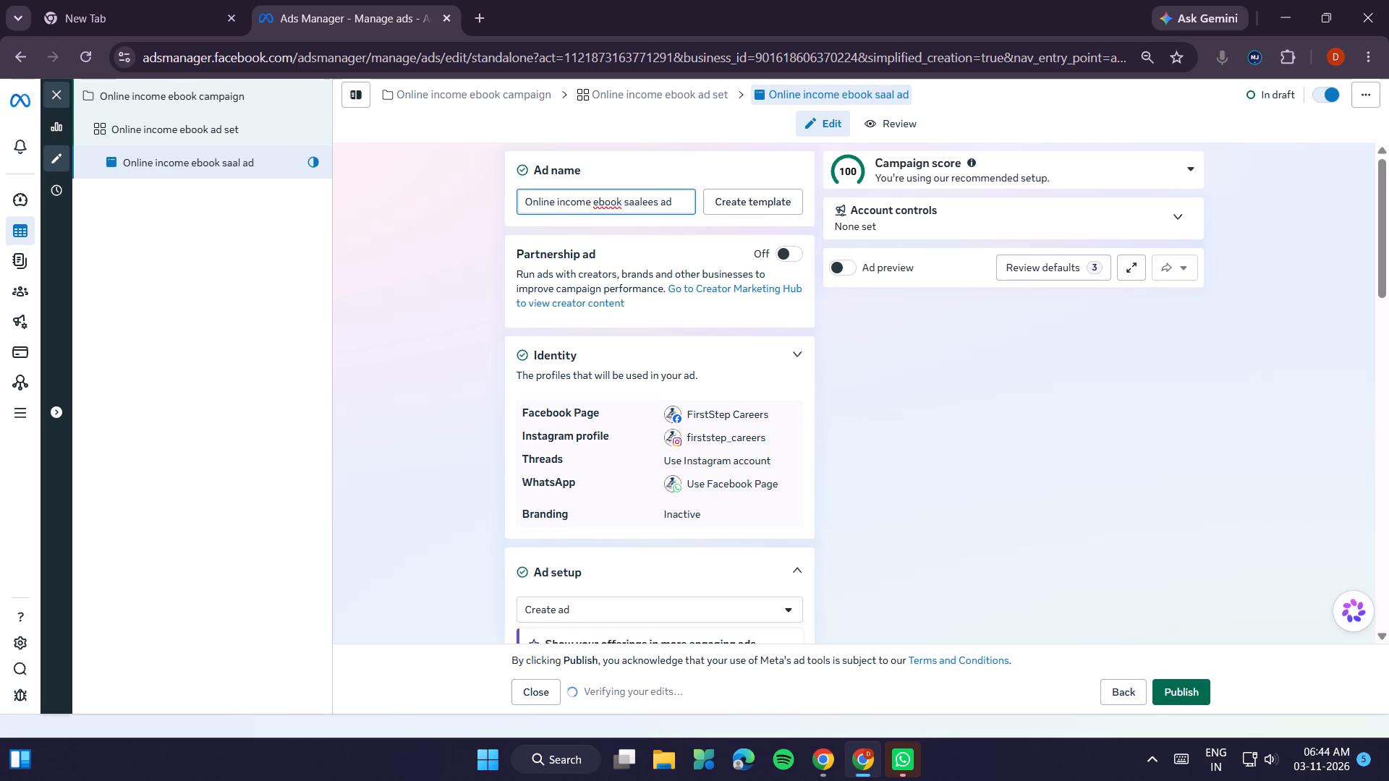
click(650, 203)
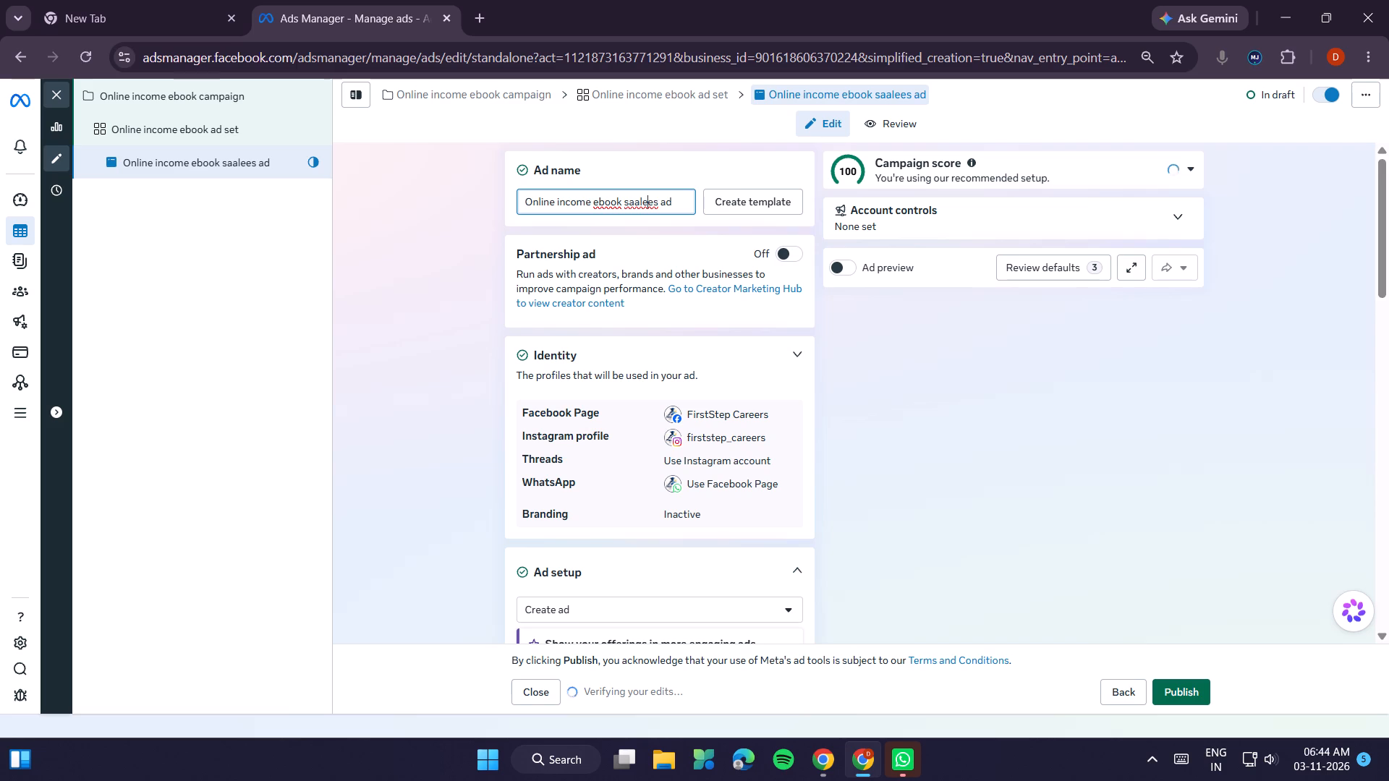
key(BackSpace)
click(636, 202)
key(BackSpace)
key(BackSpace)
key(s)
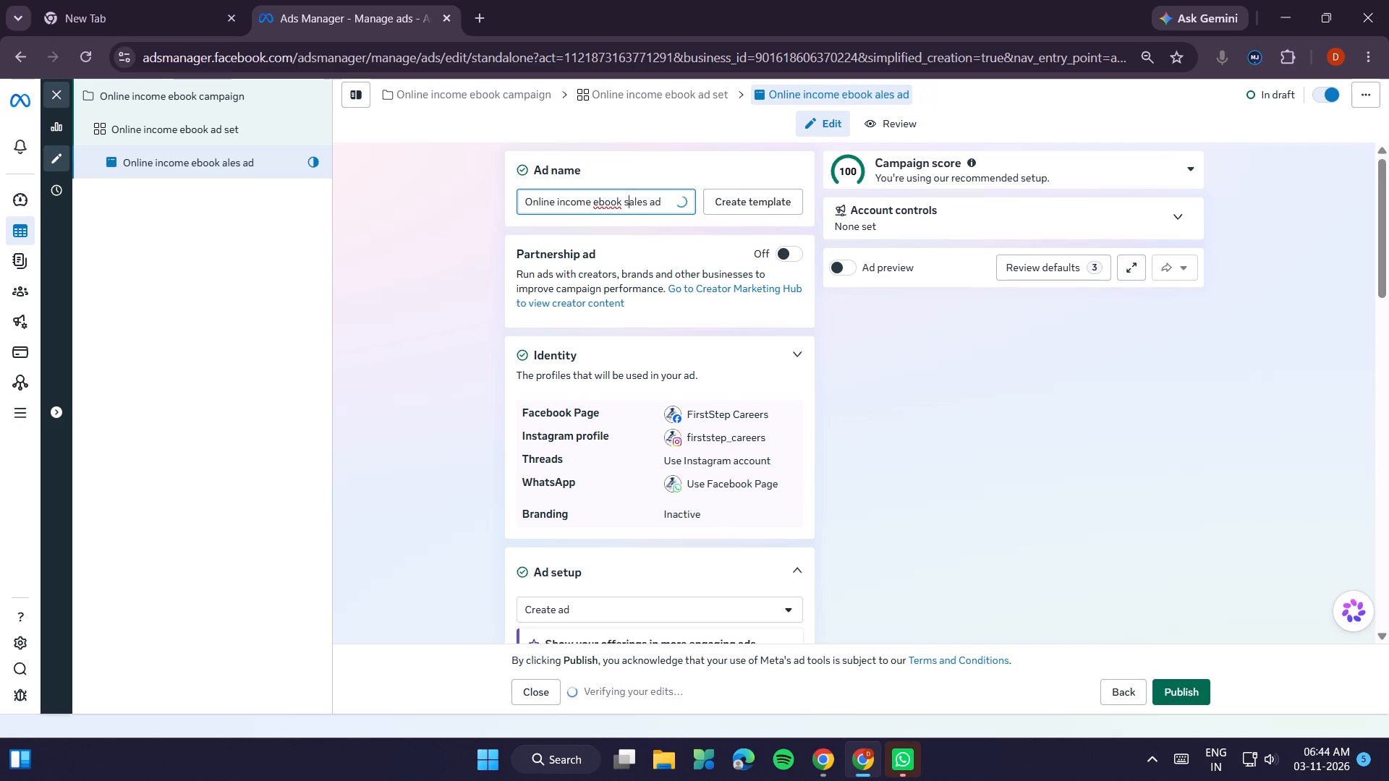
click(483, 325)
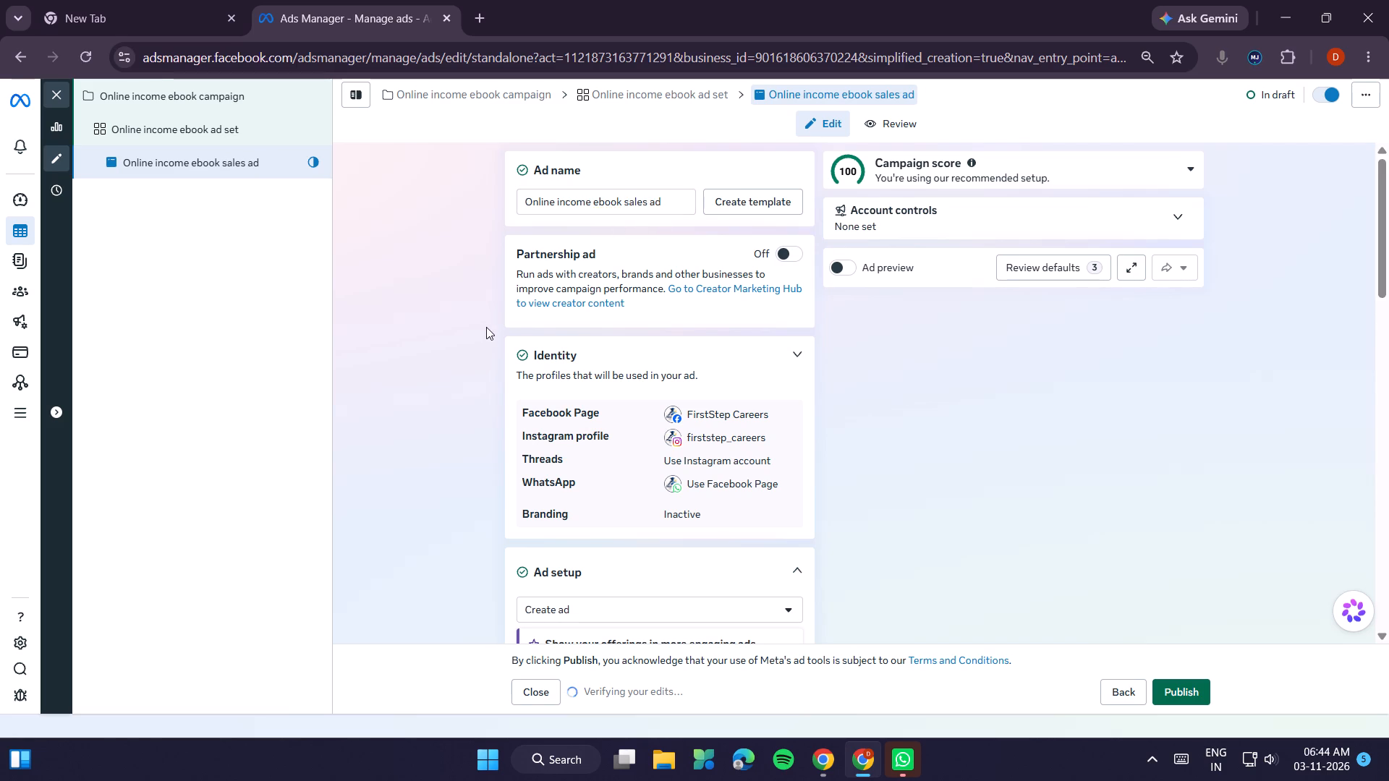
Review the ad's identity, setup, creative, creative testing, event details, languages and tracking sections.
scroll(688, 470, down, 7)
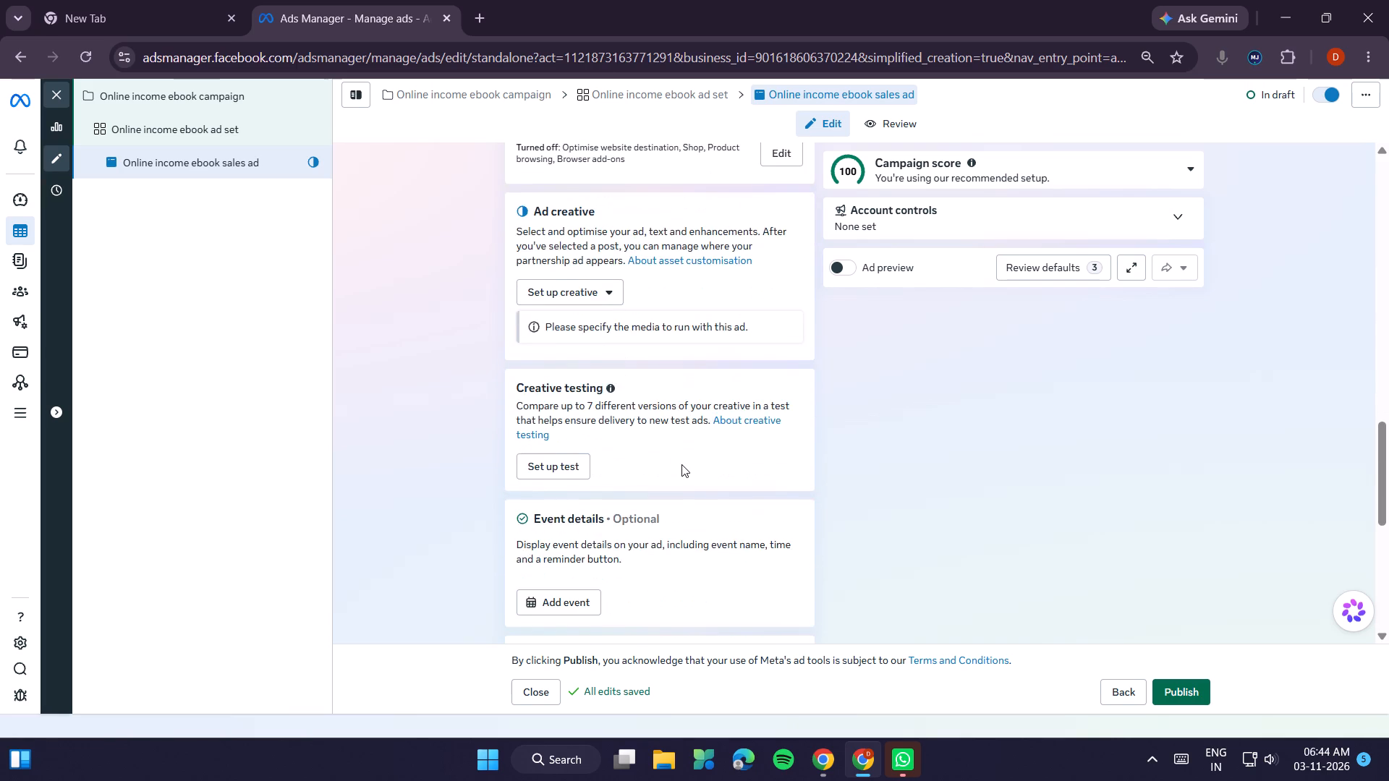
scroll(681, 464, down, 5)
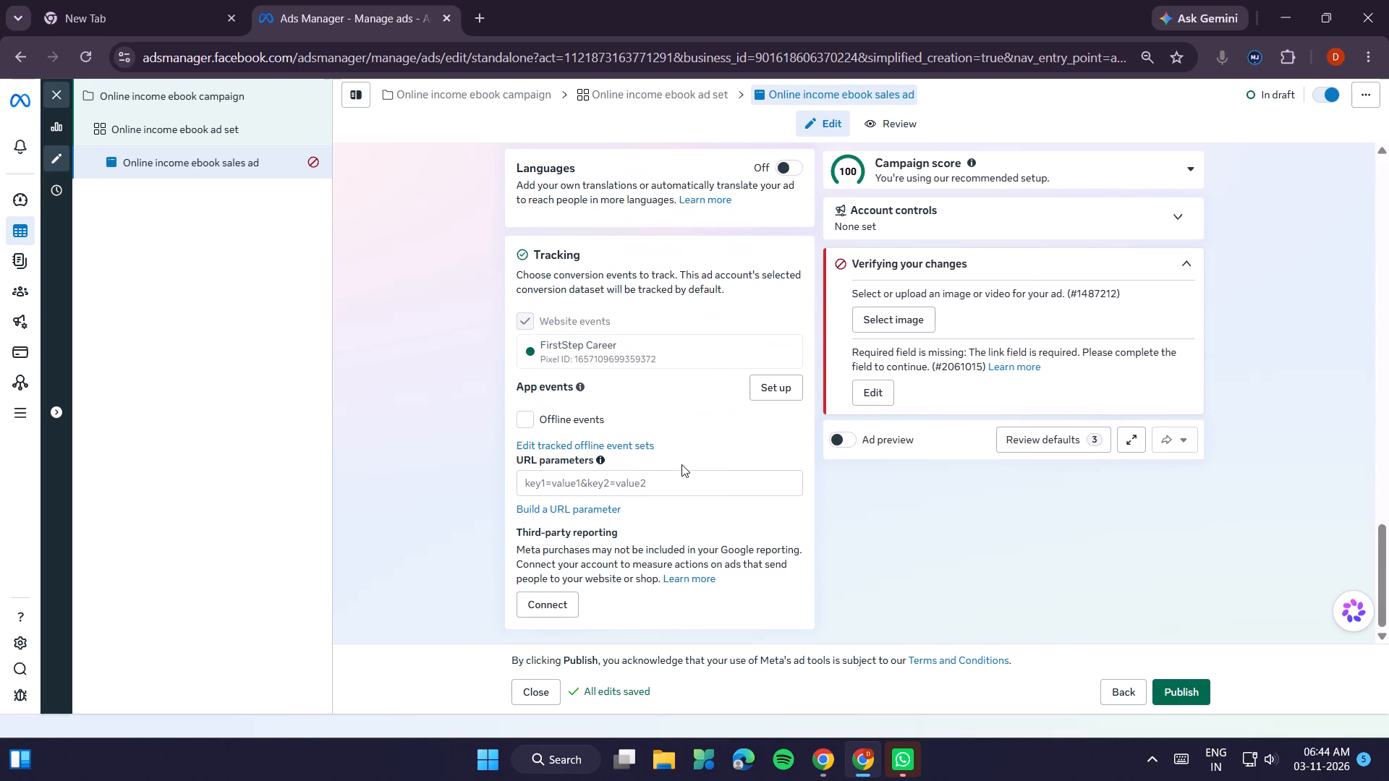
scroll(681, 464, down, 2)
scroll(680, 448, up, 10)
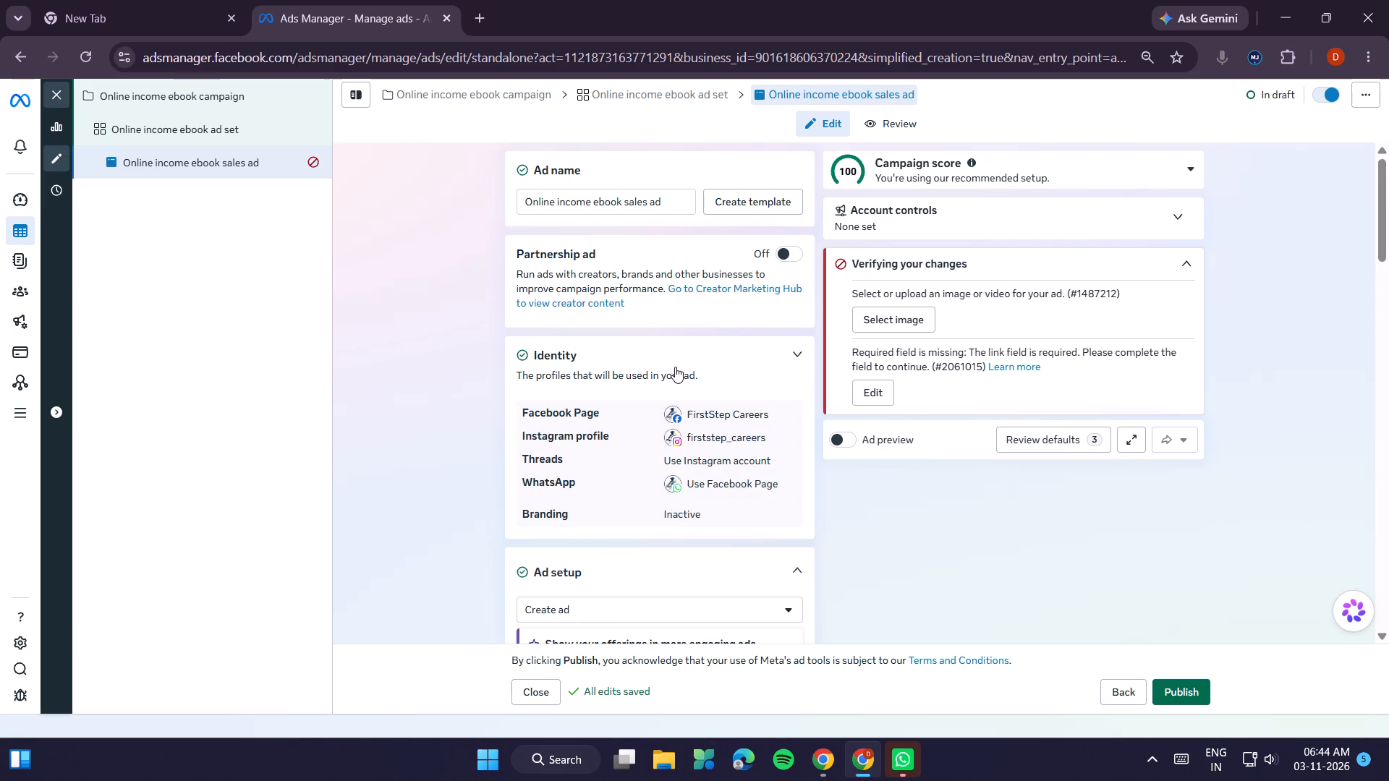
scroll(675, 367, down, 1)
scroll(655, 346, up, 2)
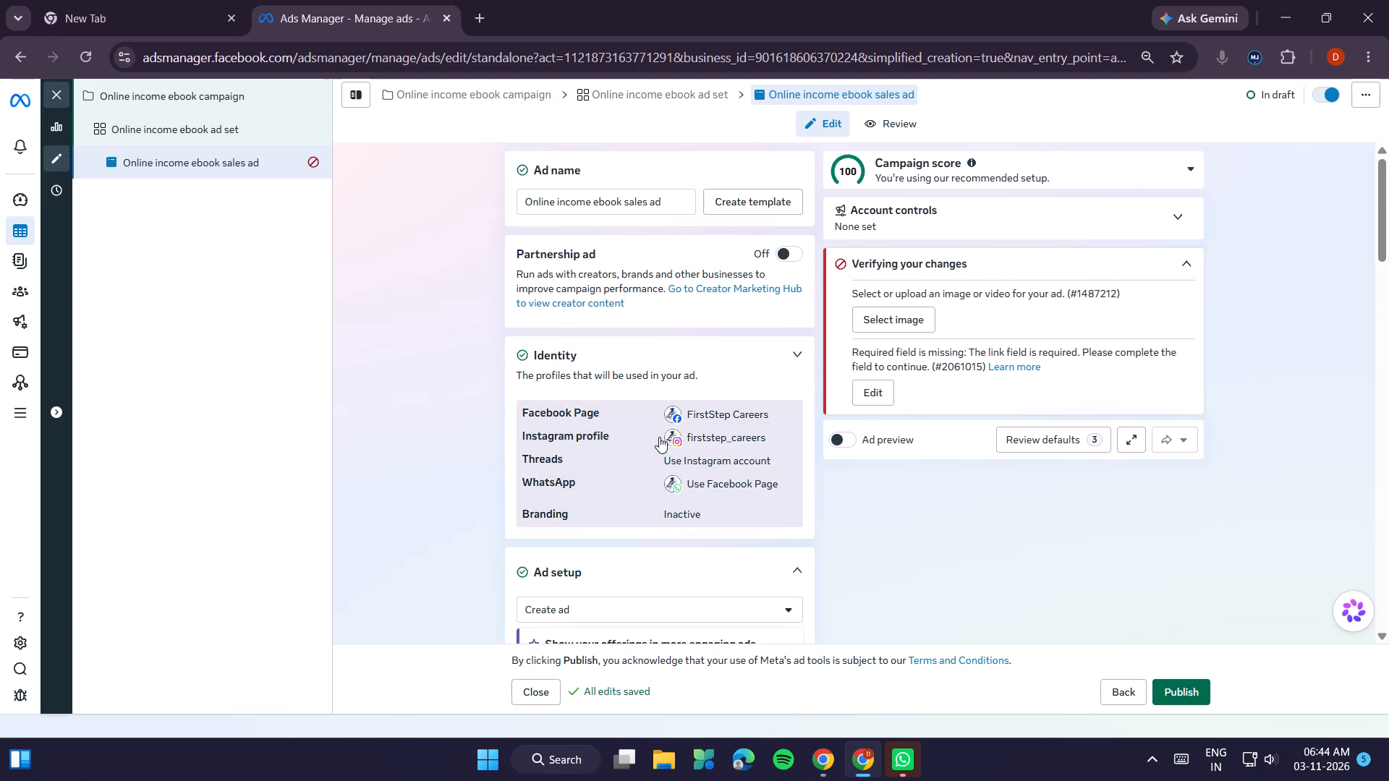
Return to the ad set and review its conversion, budget and schedule, audience, policy and placements settings.
click(627, 99)
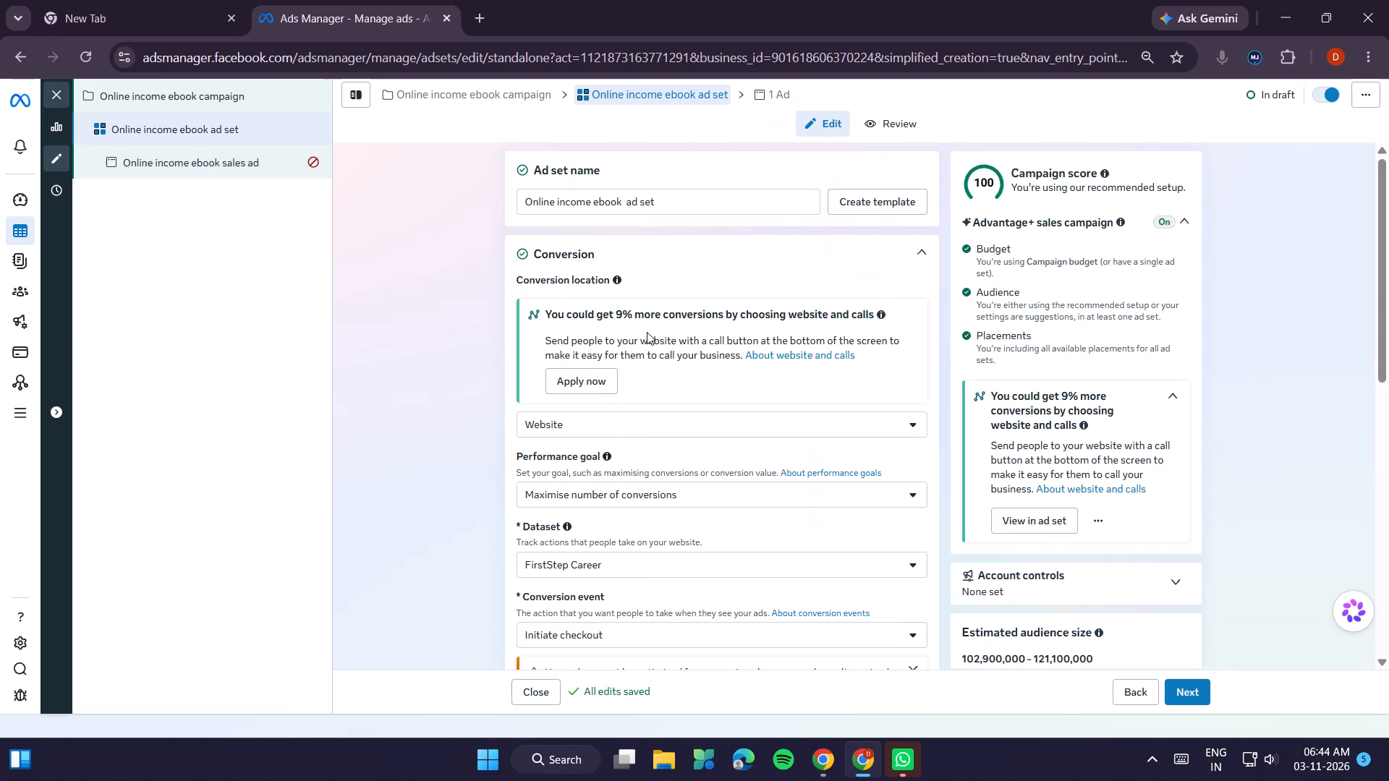
scroll(773, 349, down, 1)
scroll(685, 367, down, 1)
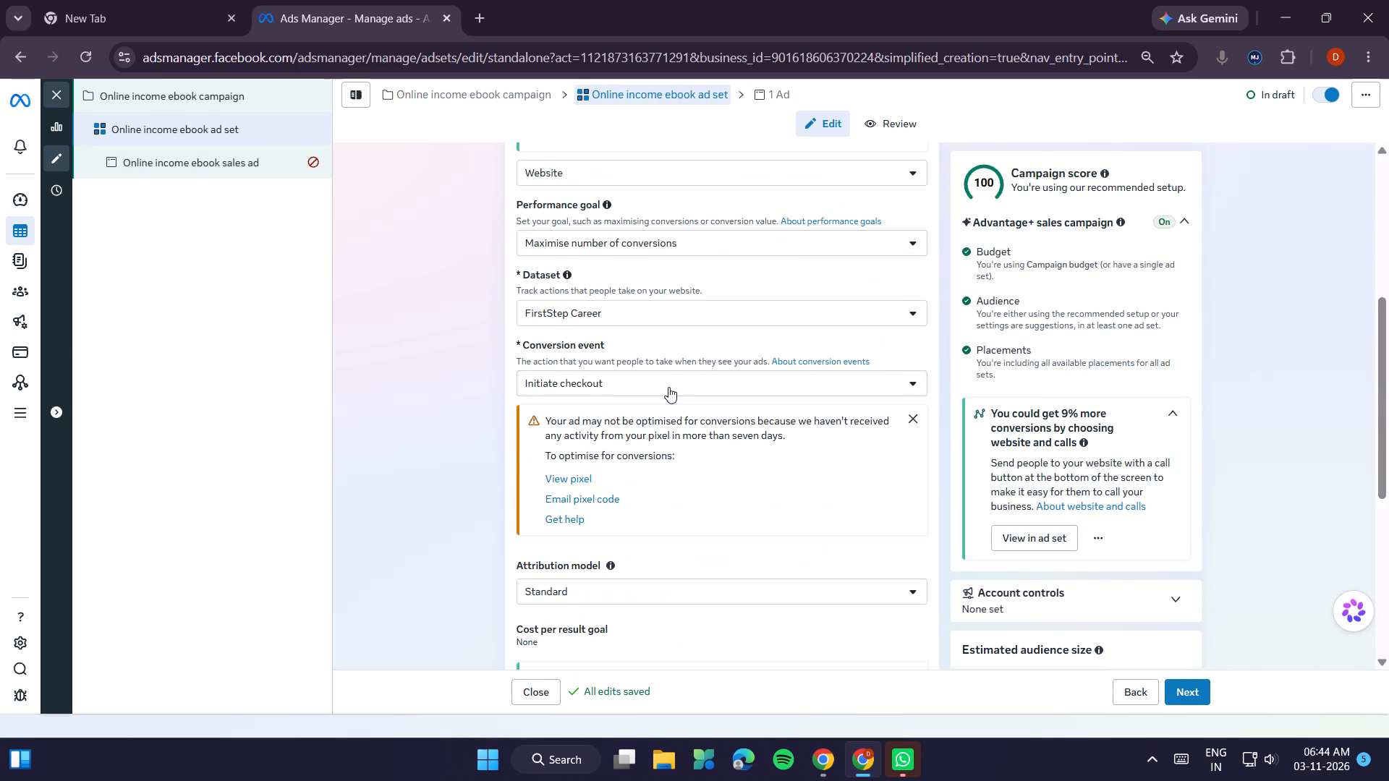
scroll(668, 387, down, 3)
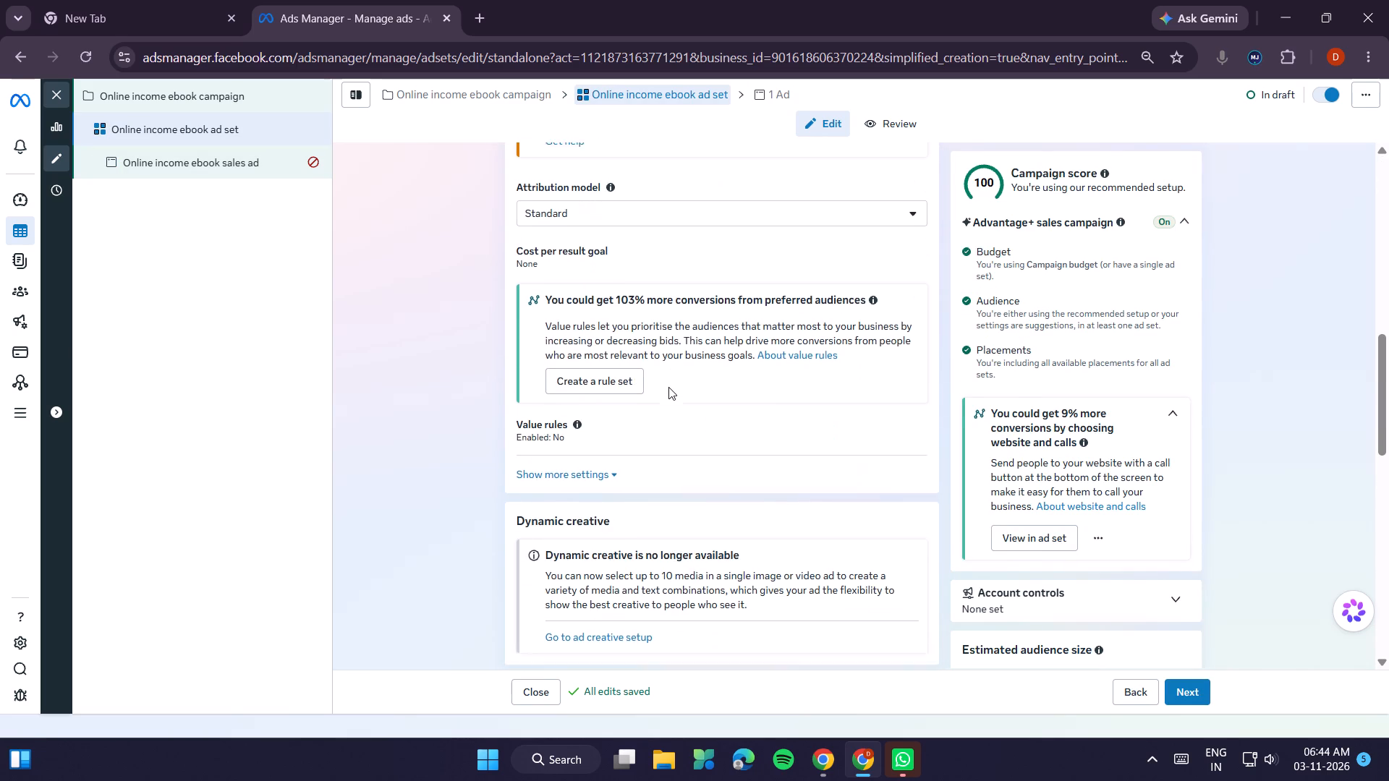
scroll(668, 387, down, 1)
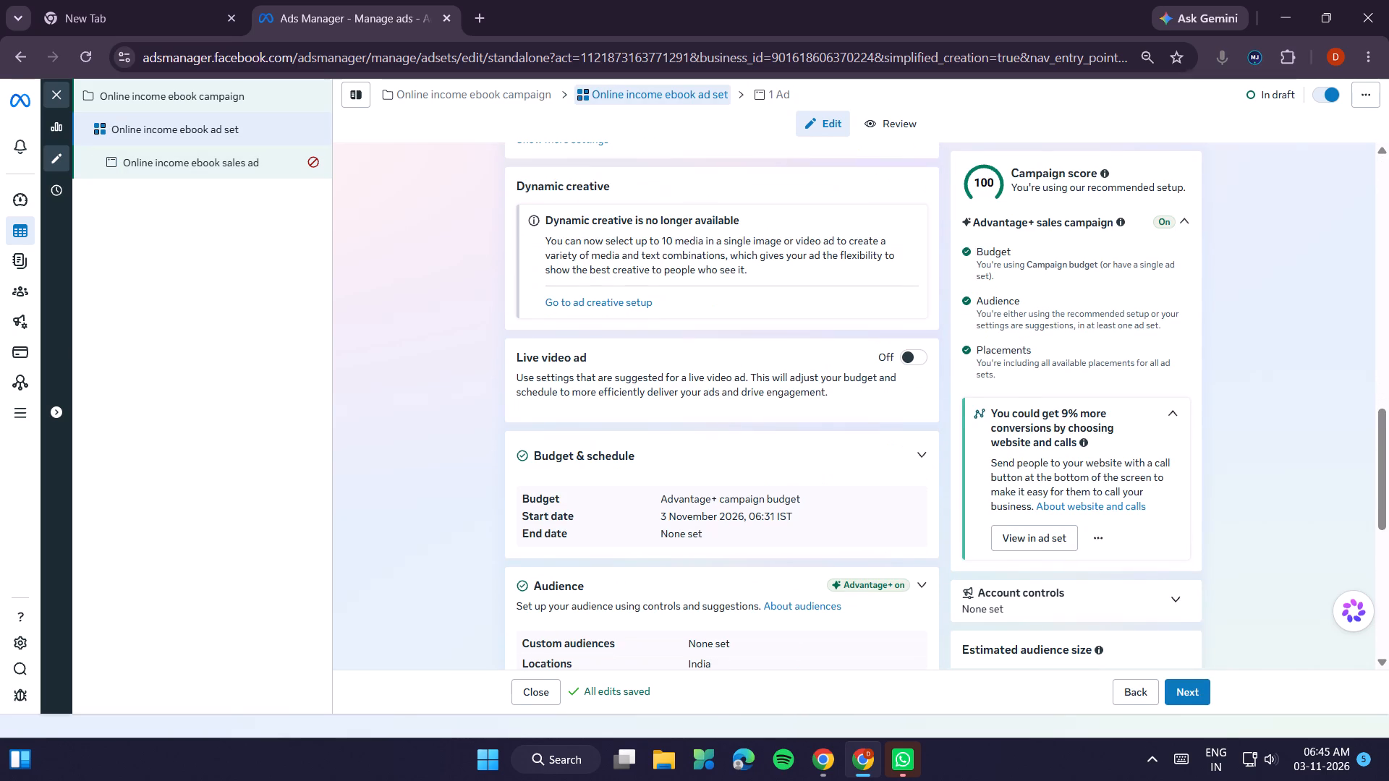
scroll(737, 509, down, 1)
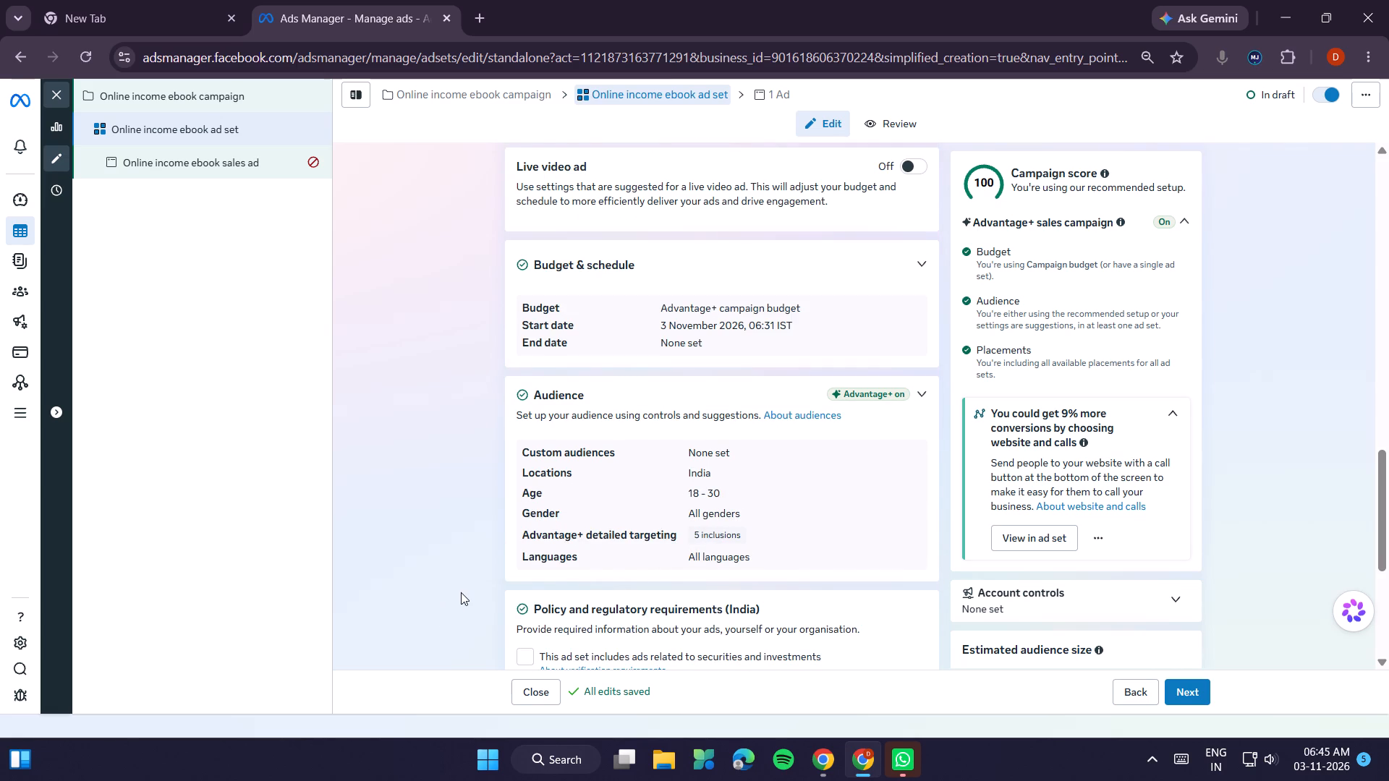
scroll(461, 592, down, 1)
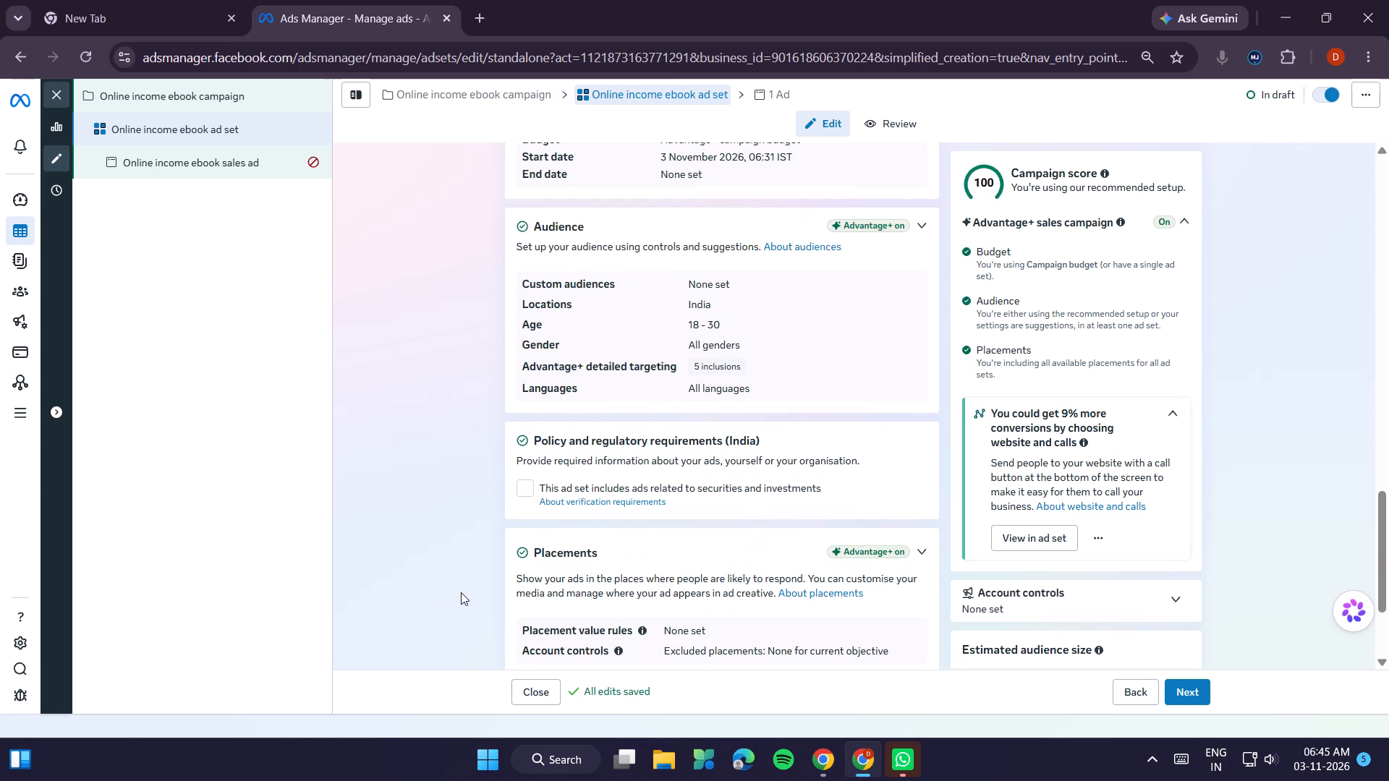
scroll(461, 592, down, 1)
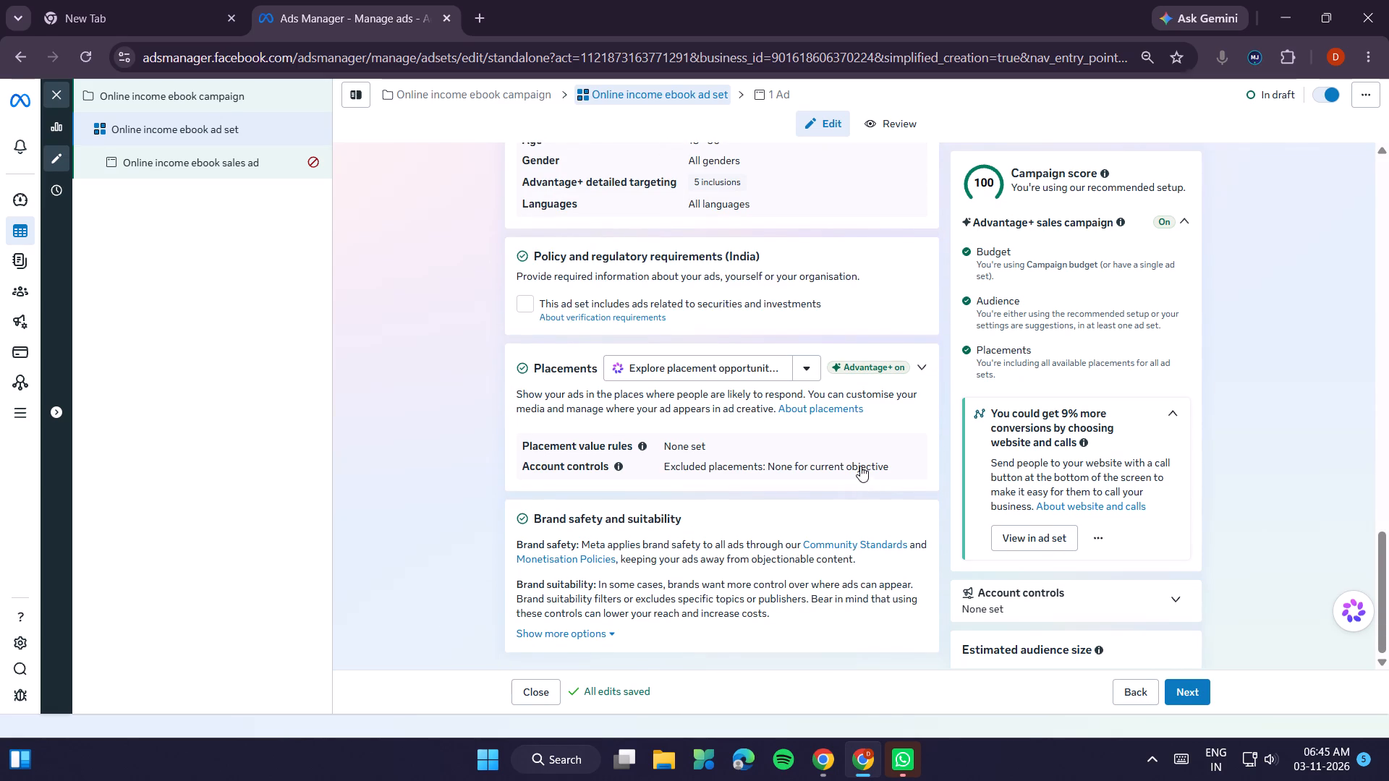
Expand the ad set's placement value rules and create a rule set named Placement.
click(671, 445)
scroll(650, 511, down, 1)
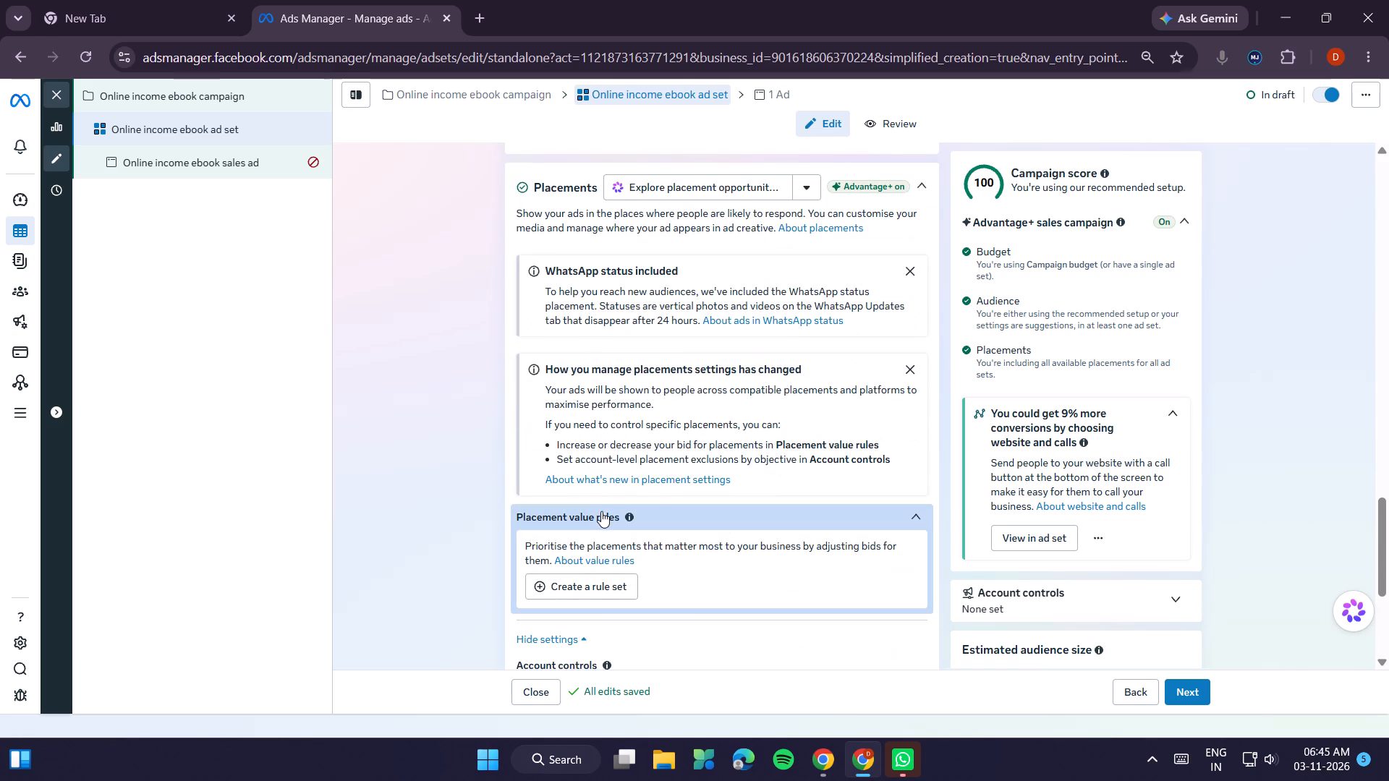
scroll(620, 539, down, 1)
click(598, 406)
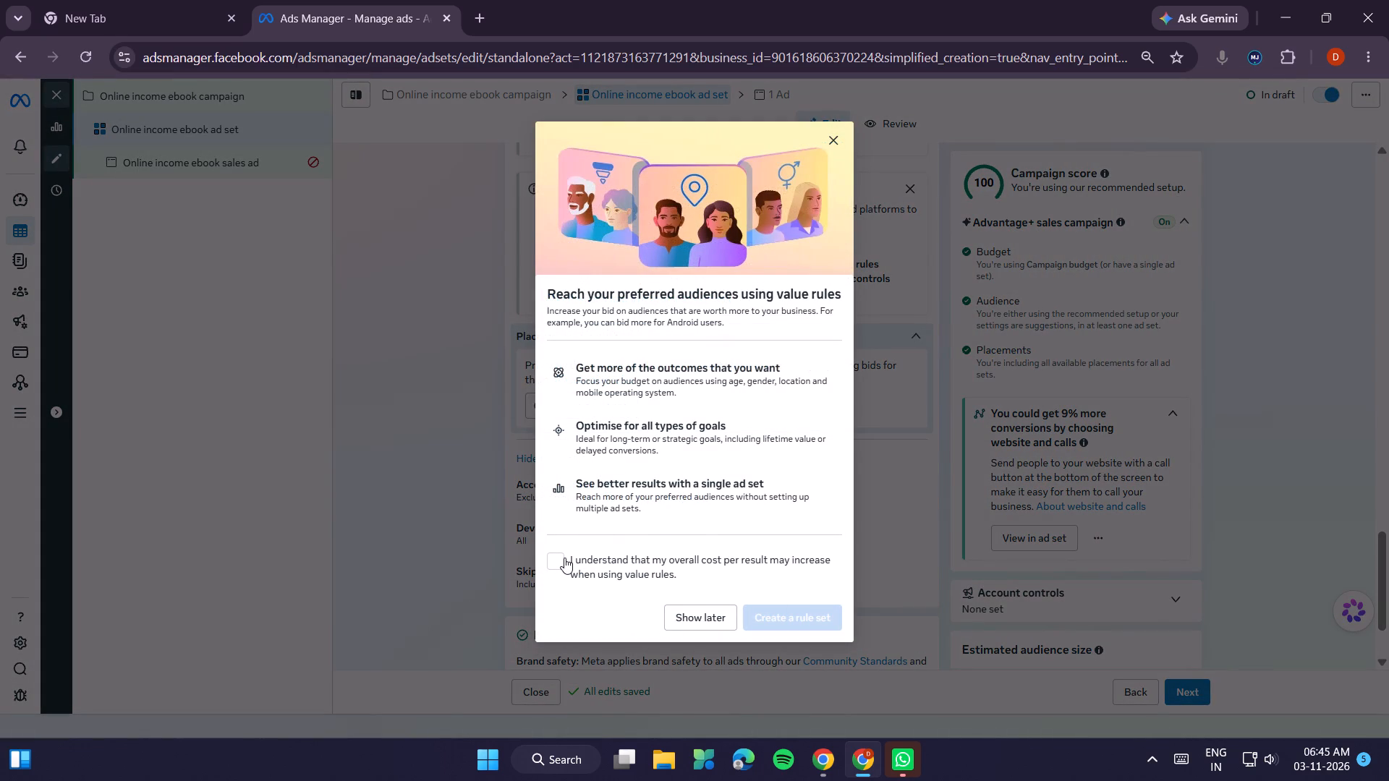
Accept the cost acknowledgement and create a value rule set increasing bids by 50% for Facebook and Instagram Feed, Stories and Reels.
click(555, 560)
click(824, 626)
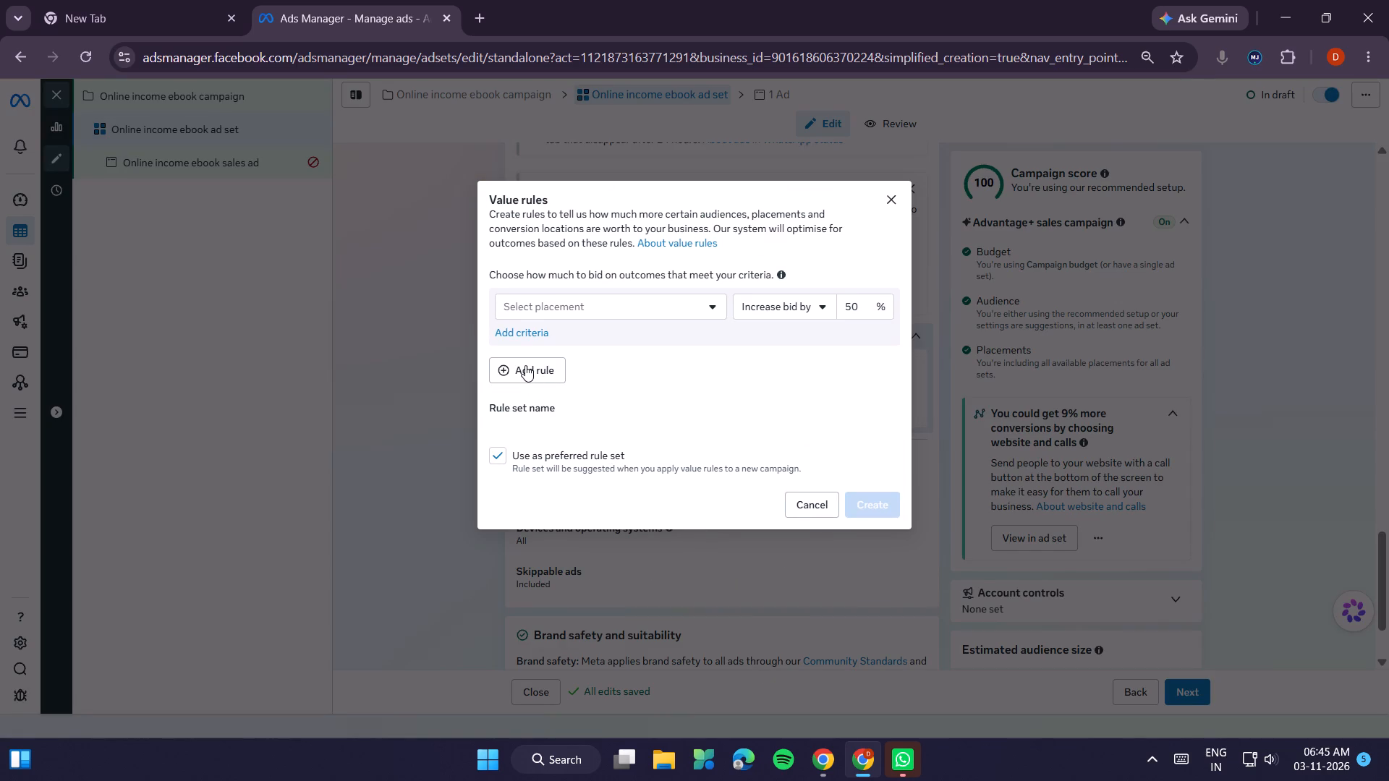
click(590, 310)
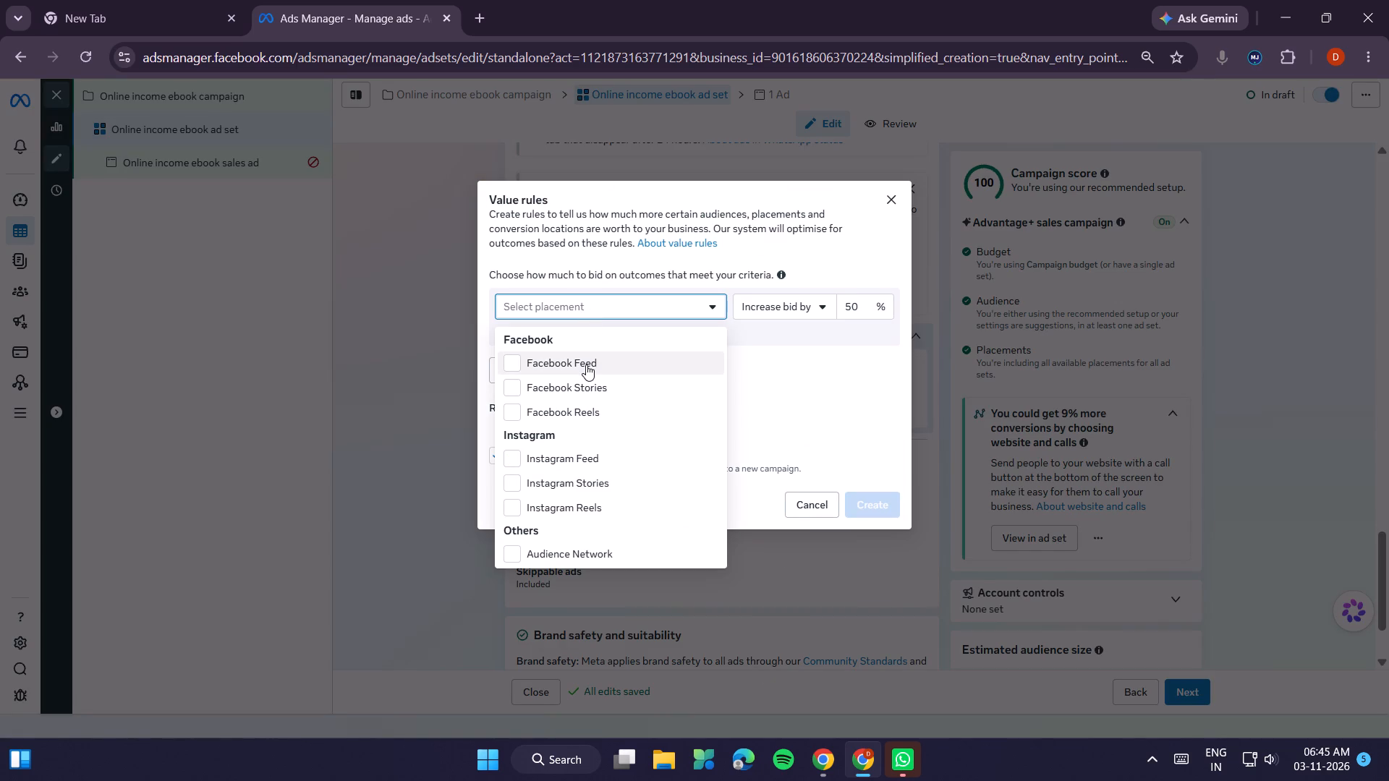
click(517, 362)
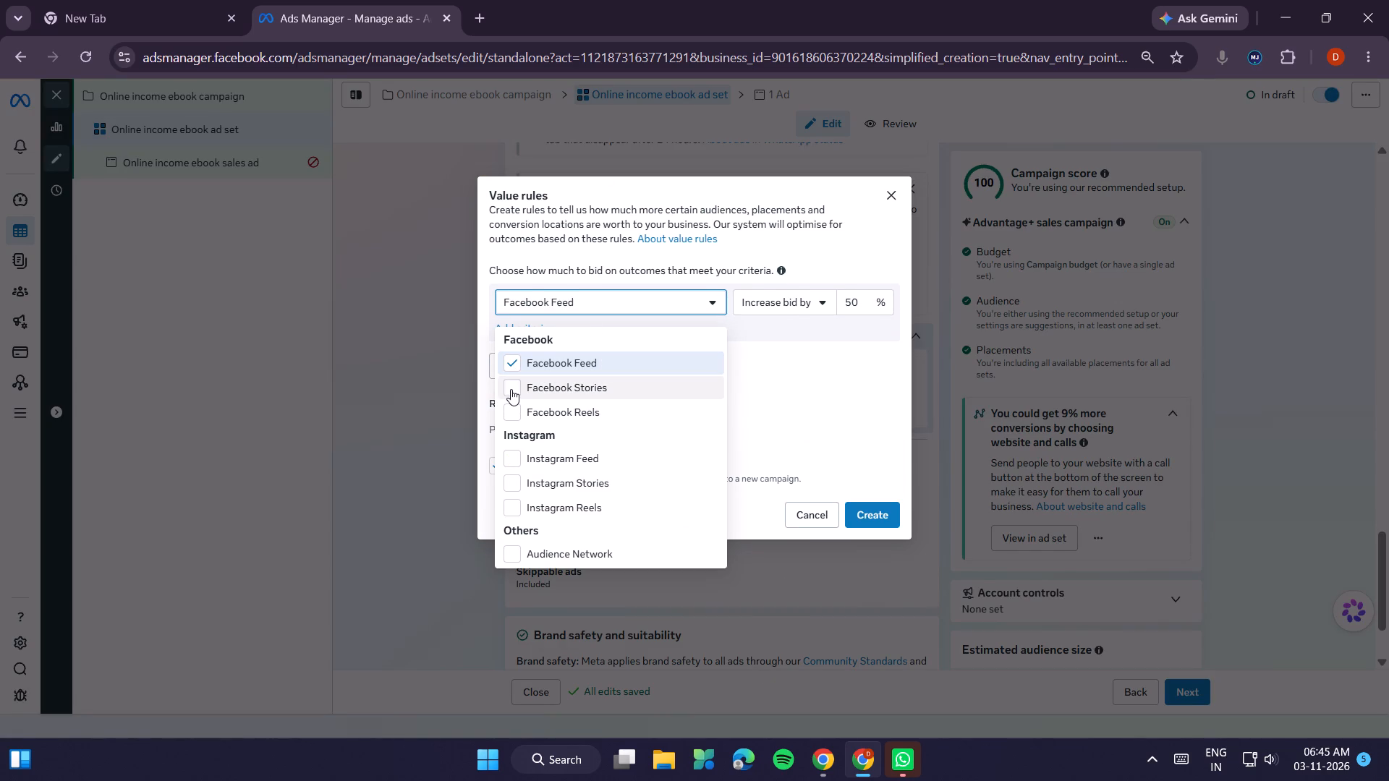
click(511, 389)
click(511, 404)
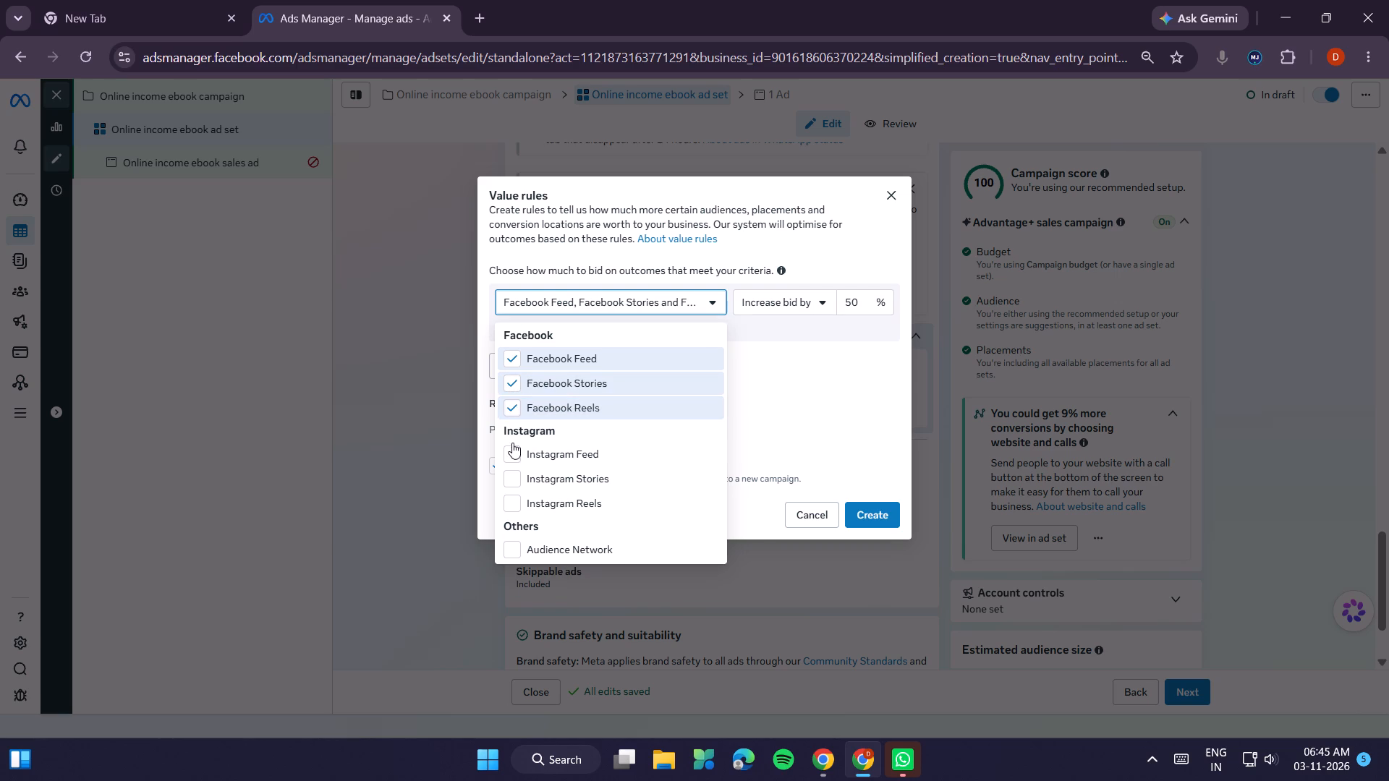
click(509, 457)
click(512, 484)
click(516, 516)
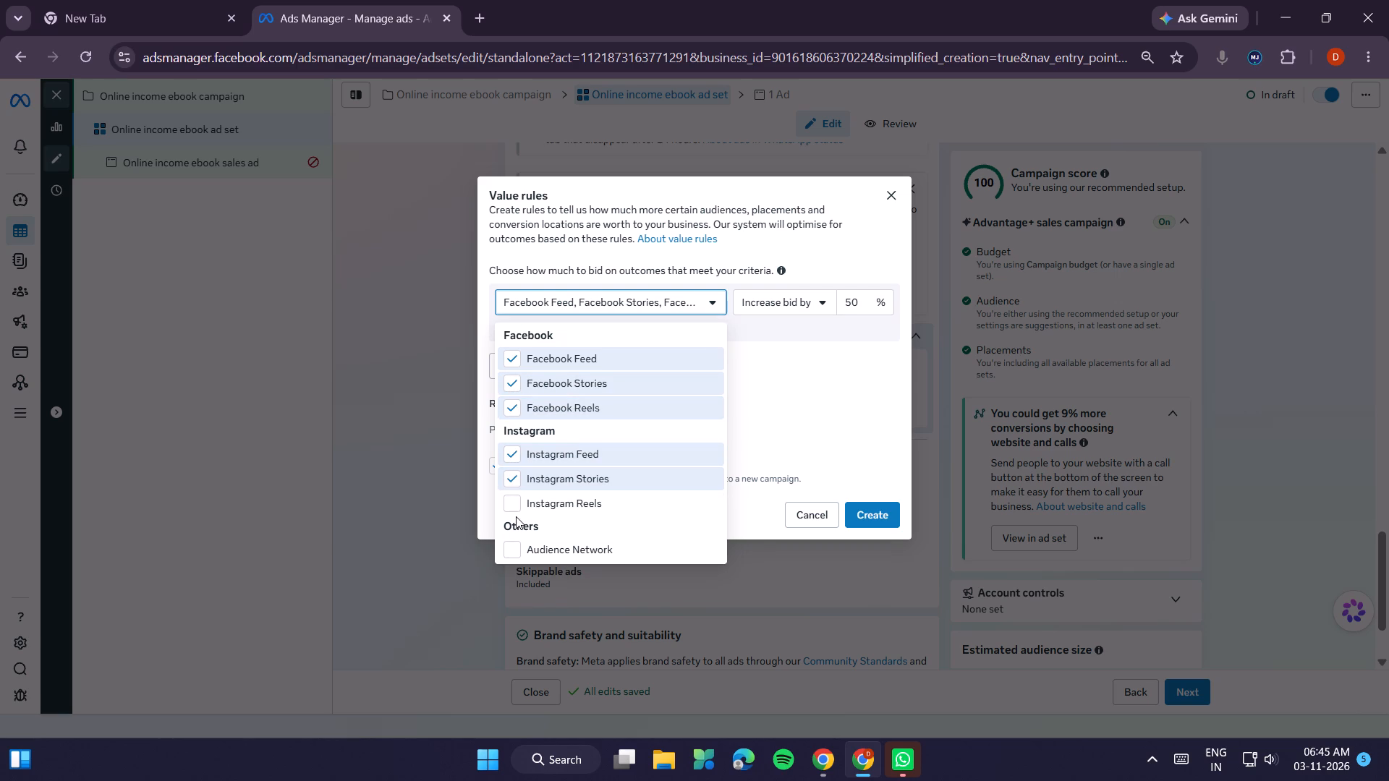
click(513, 505)
scroll(609, 424, down, 4)
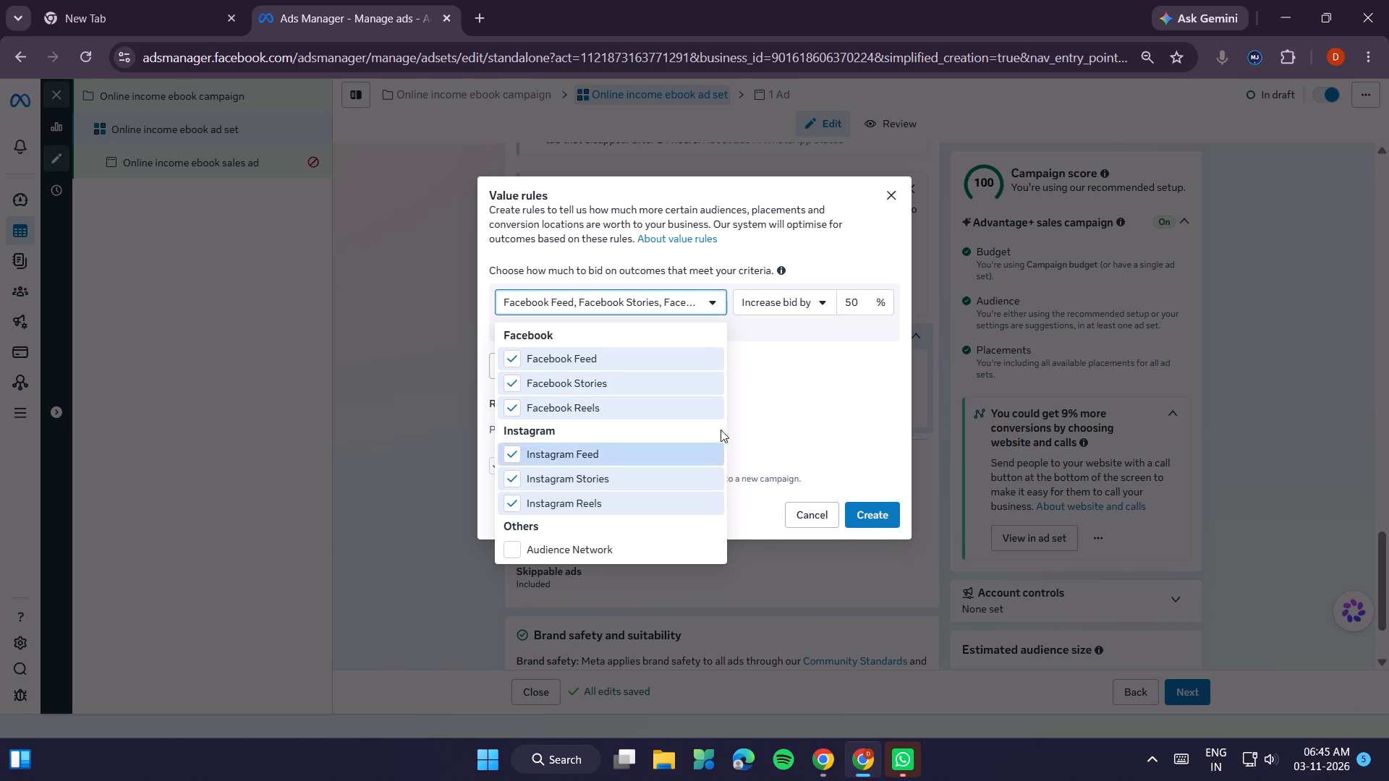
click(823, 406)
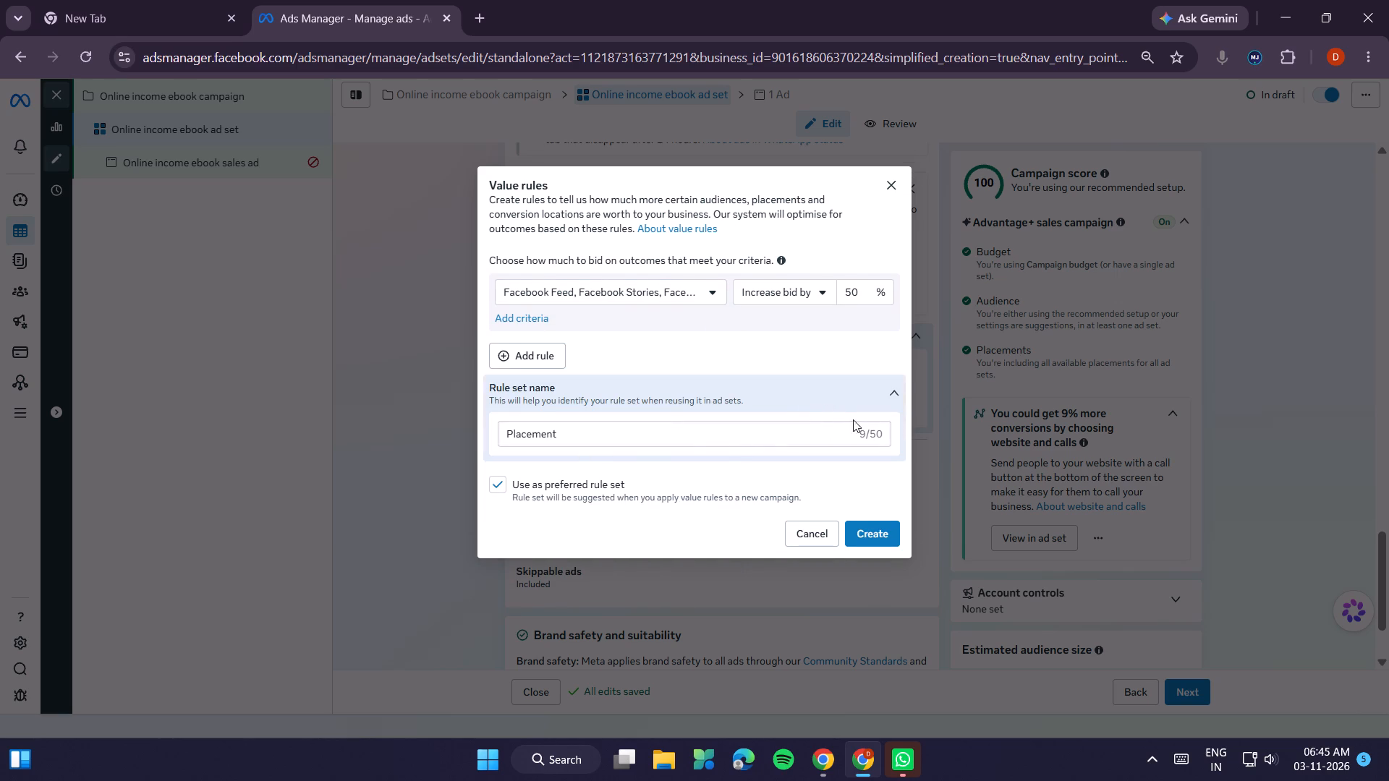
click(770, 353)
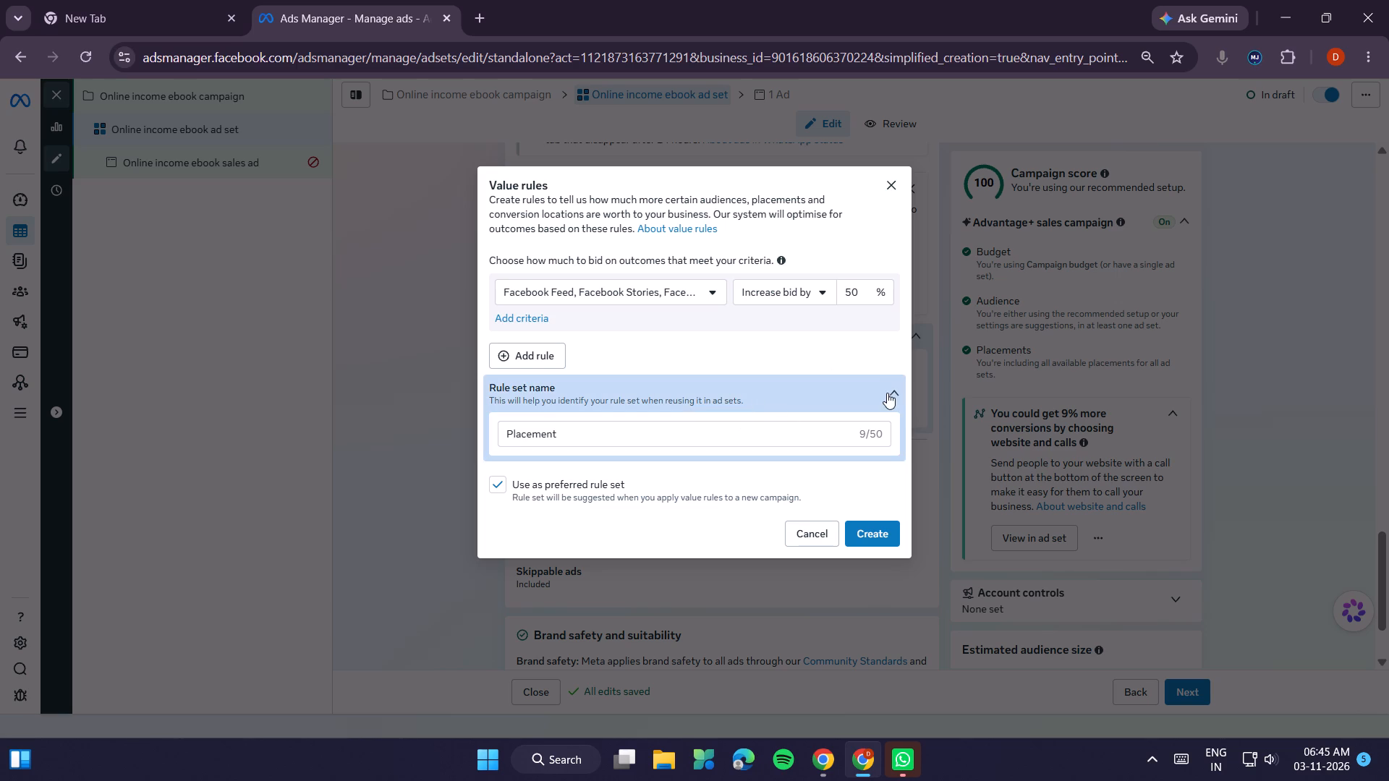
click(899, 390)
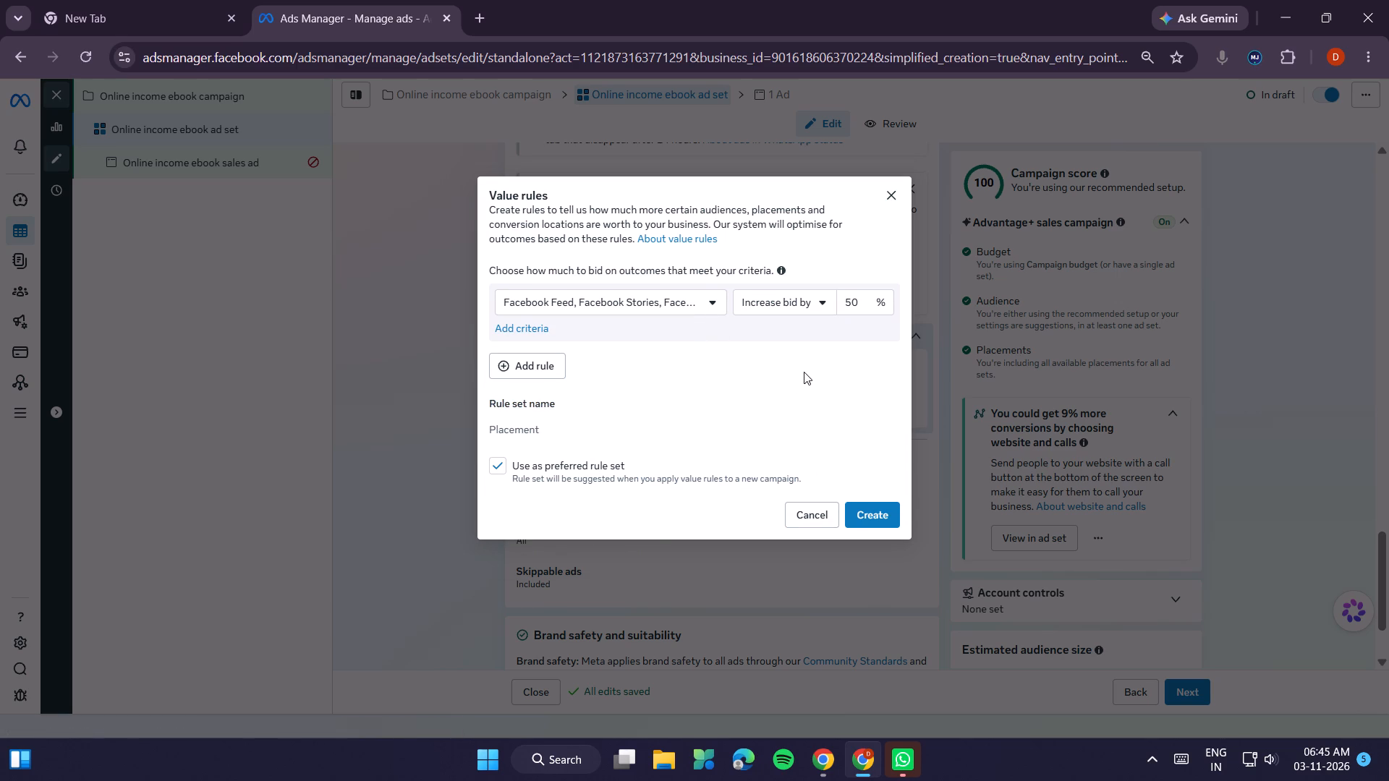
click(877, 519)
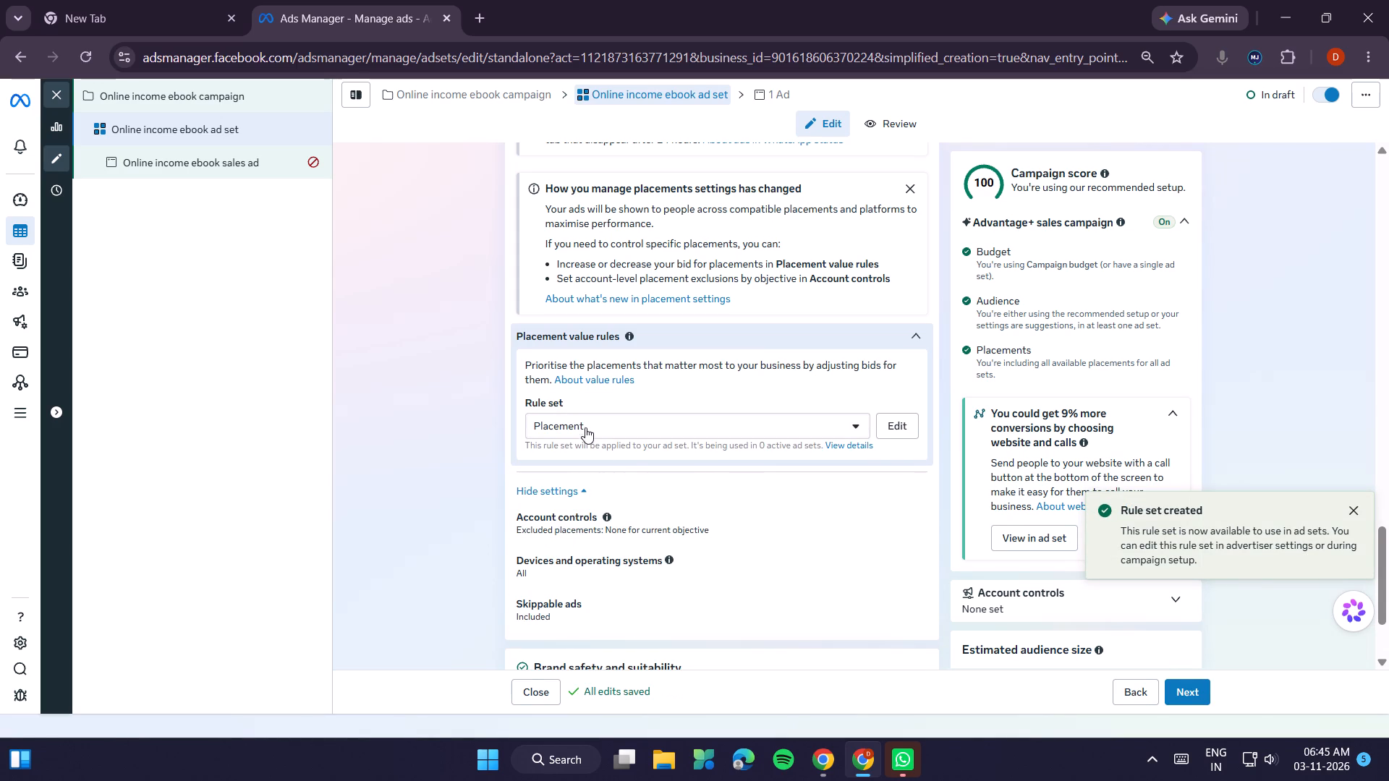
Set the rule set under Placement value rules to None.
click(860, 423)
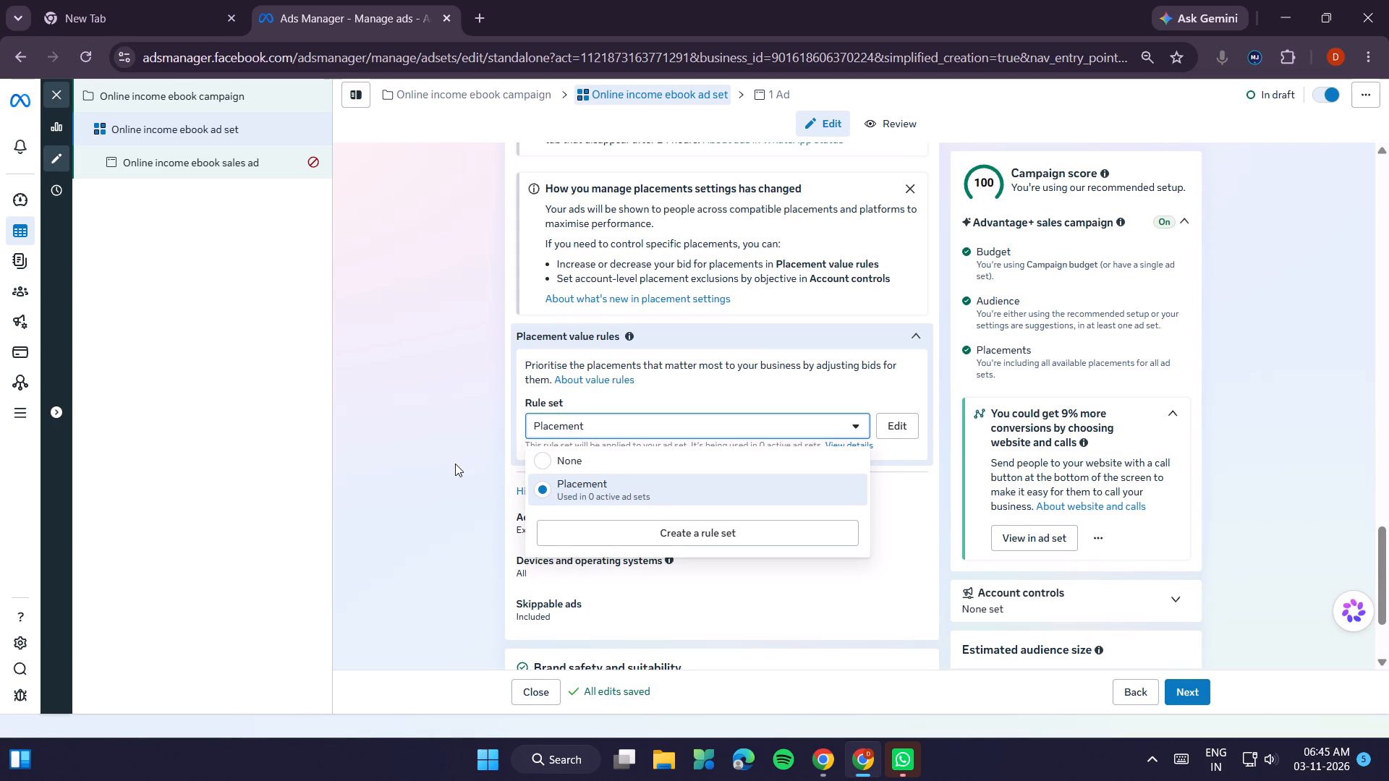
click(584, 465)
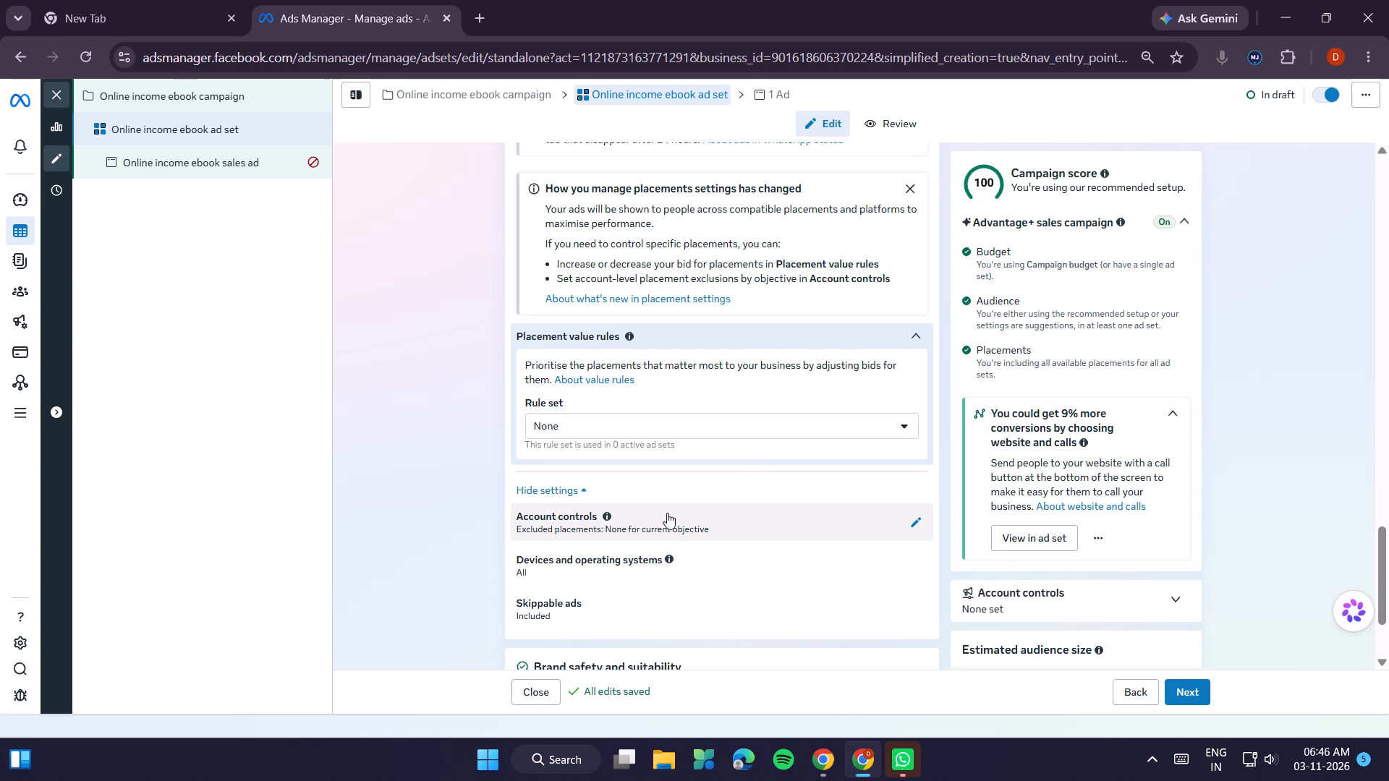
scroll(667, 513, down, 2)
scroll(667, 513, up, 2)
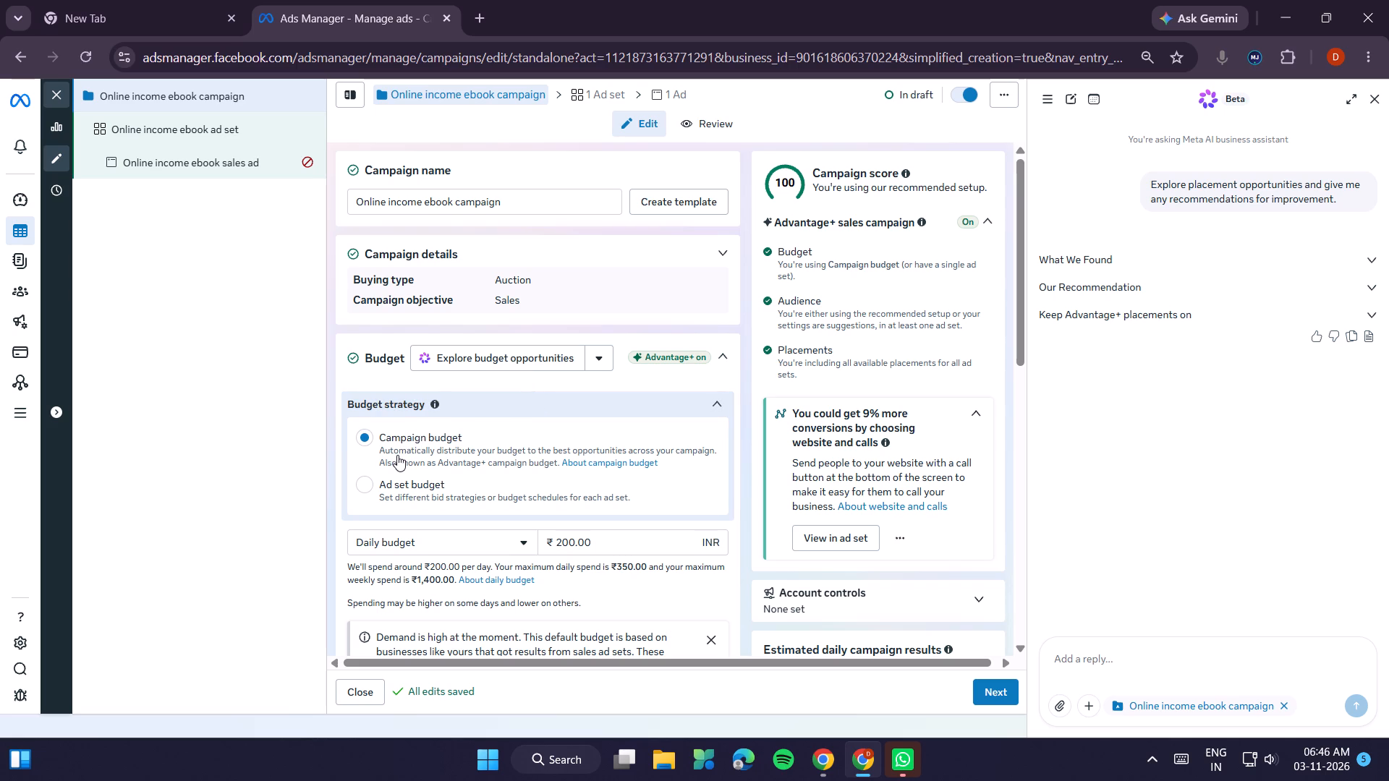
click(365, 487)
Check the campaign's Special Ad Categories options without declaring any category.
scroll(501, 511, down, 2)
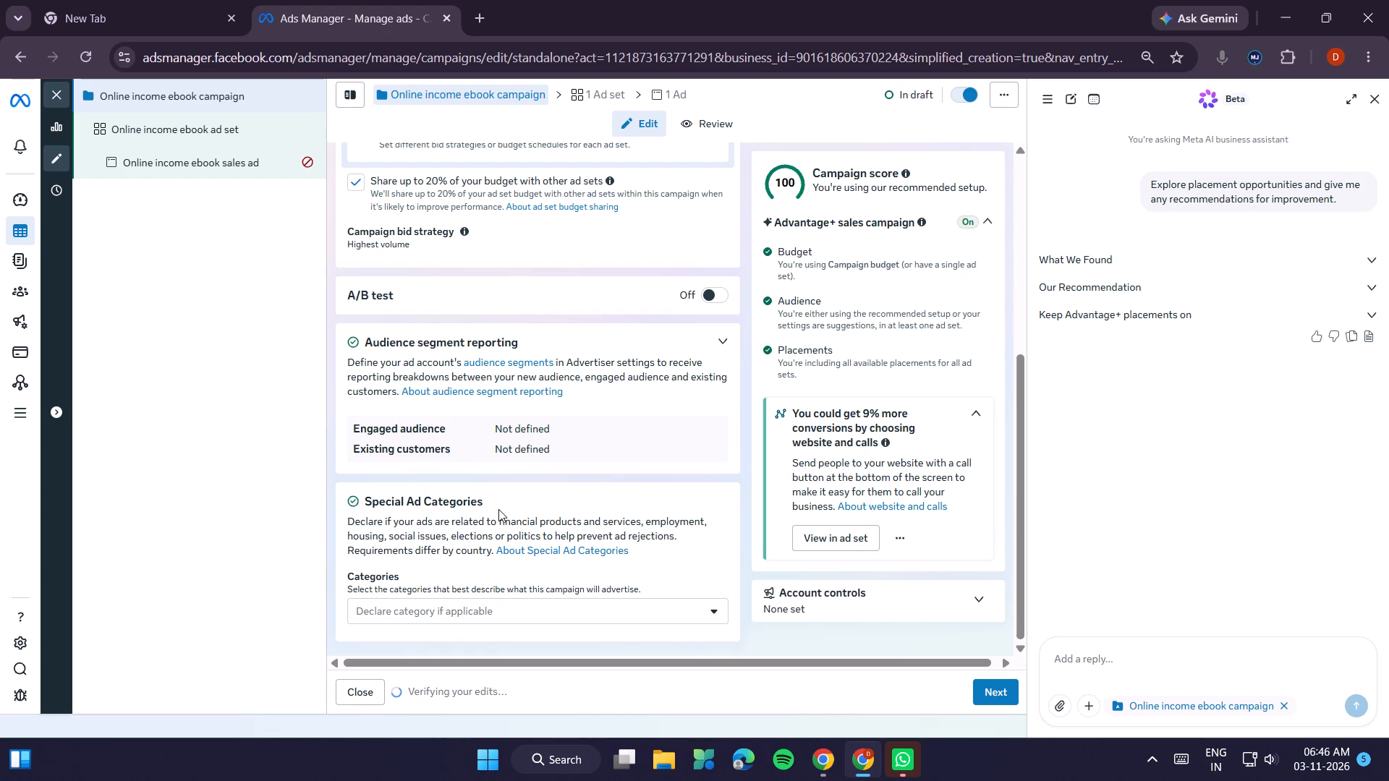
click(454, 606)
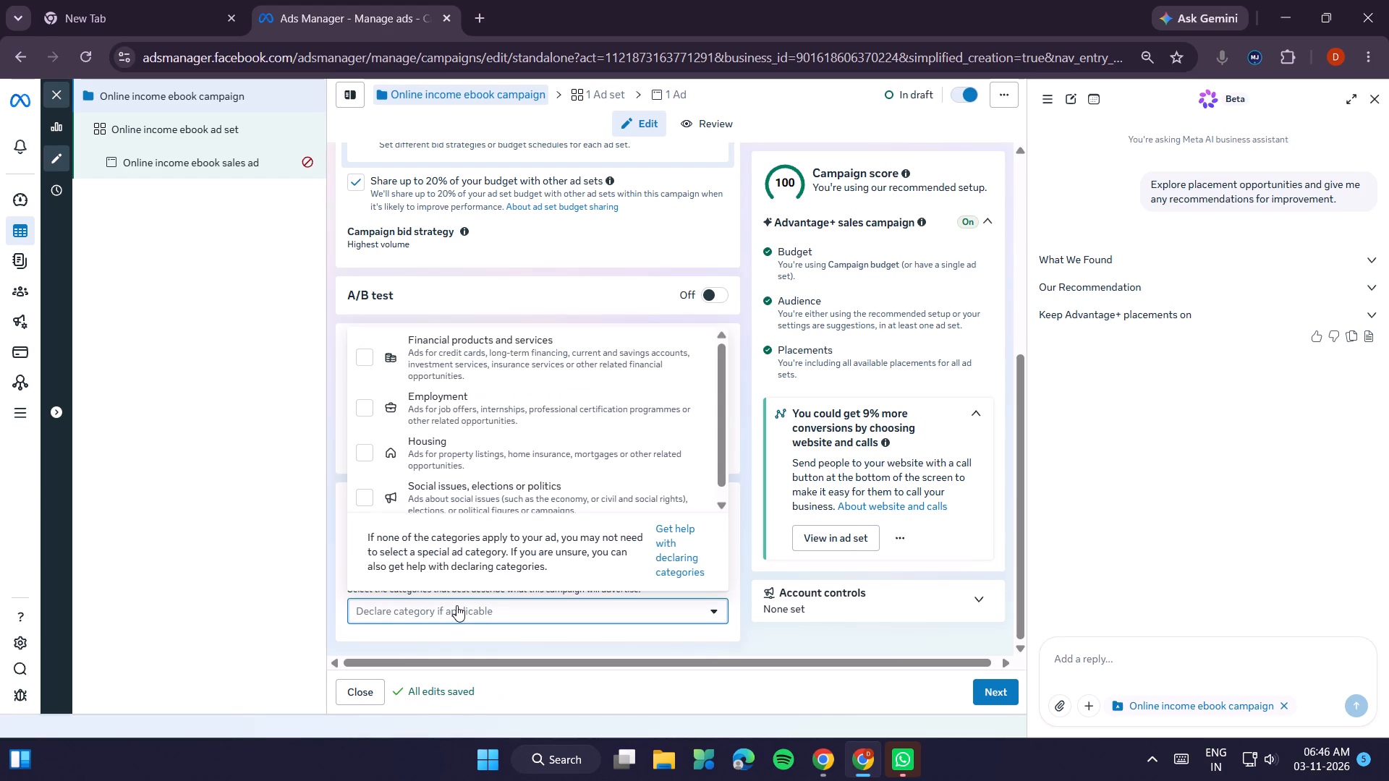
click(189, 497)
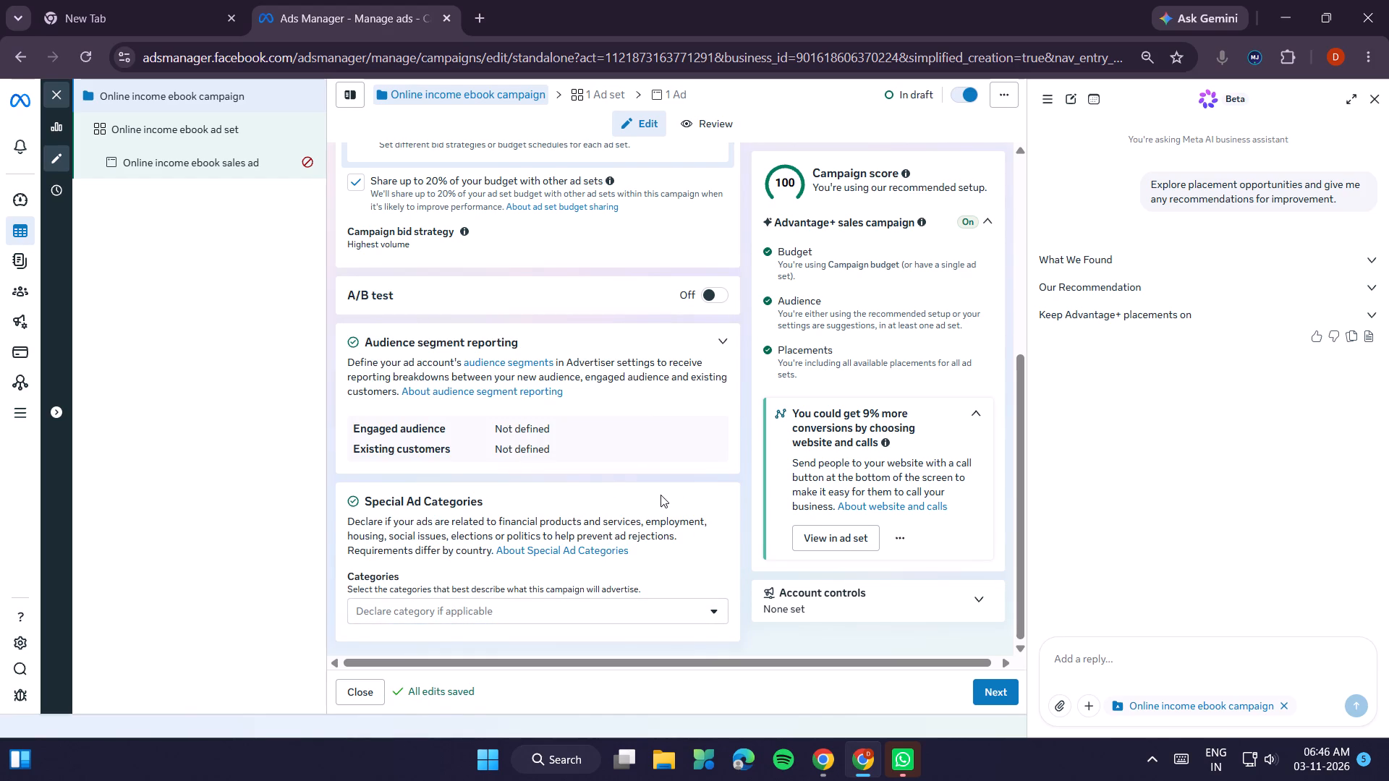
scroll(660, 495, up, 1)
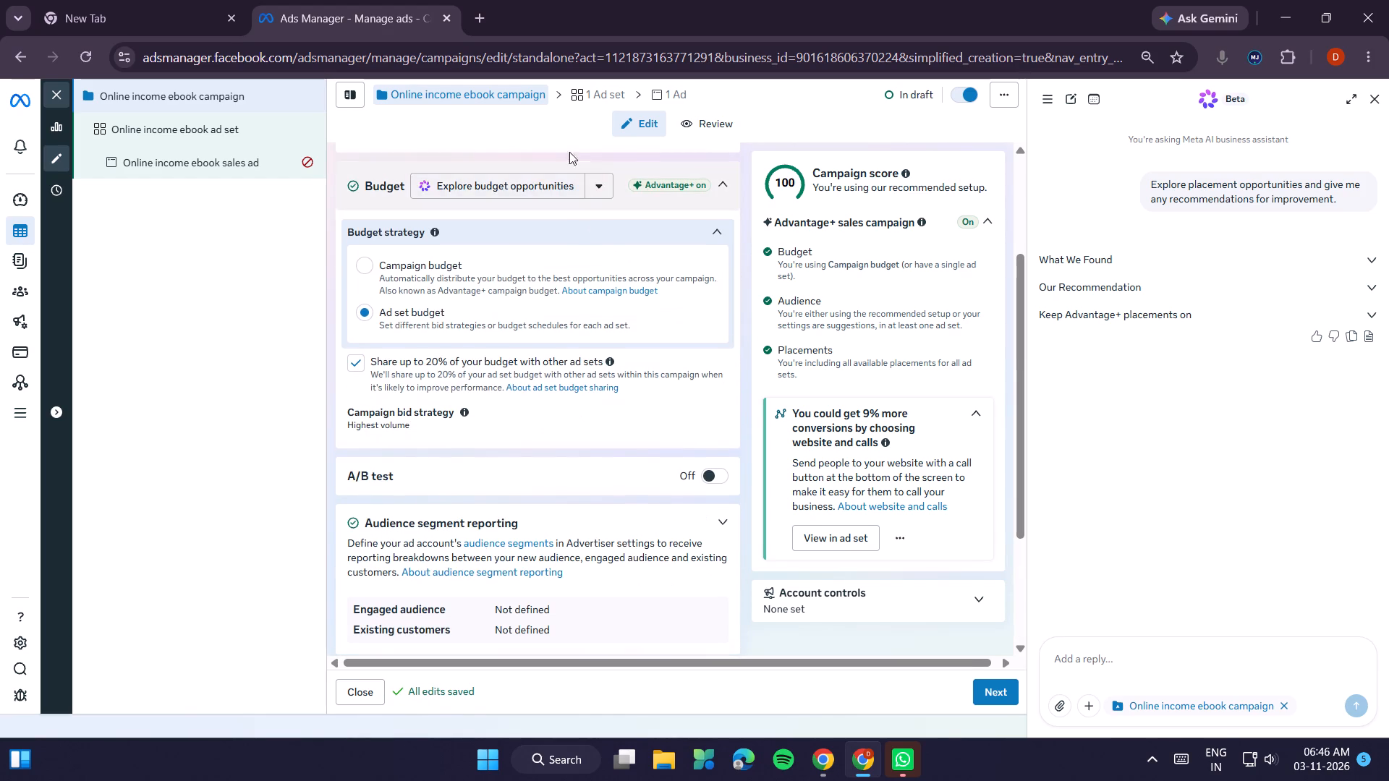
Proceed from the campaign to the ad set and close the Meta AI assistant.
click(1006, 695)
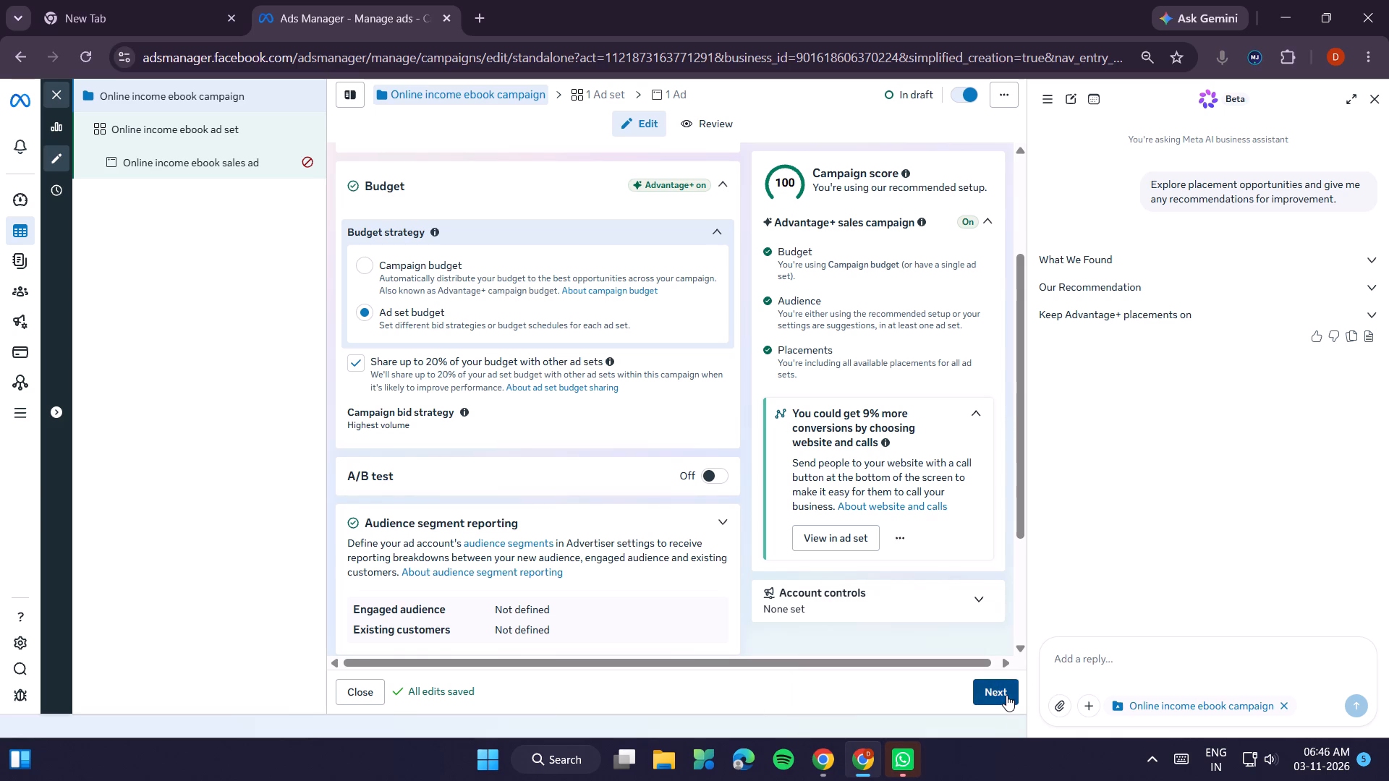
click(1374, 95)
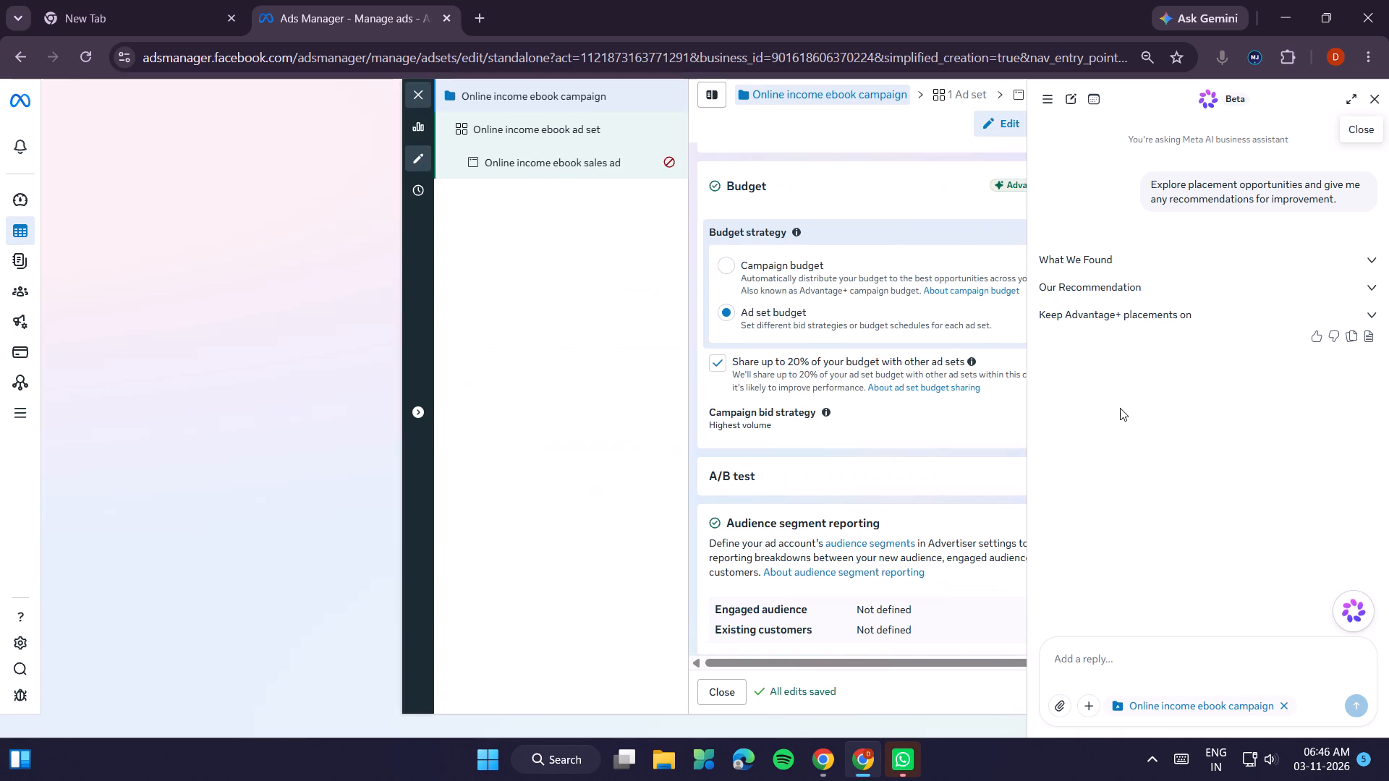
Set the daily budget of the Online income ebook ad set to ₹200 in its Budget & schedule section.
scroll(732, 442, down, 1)
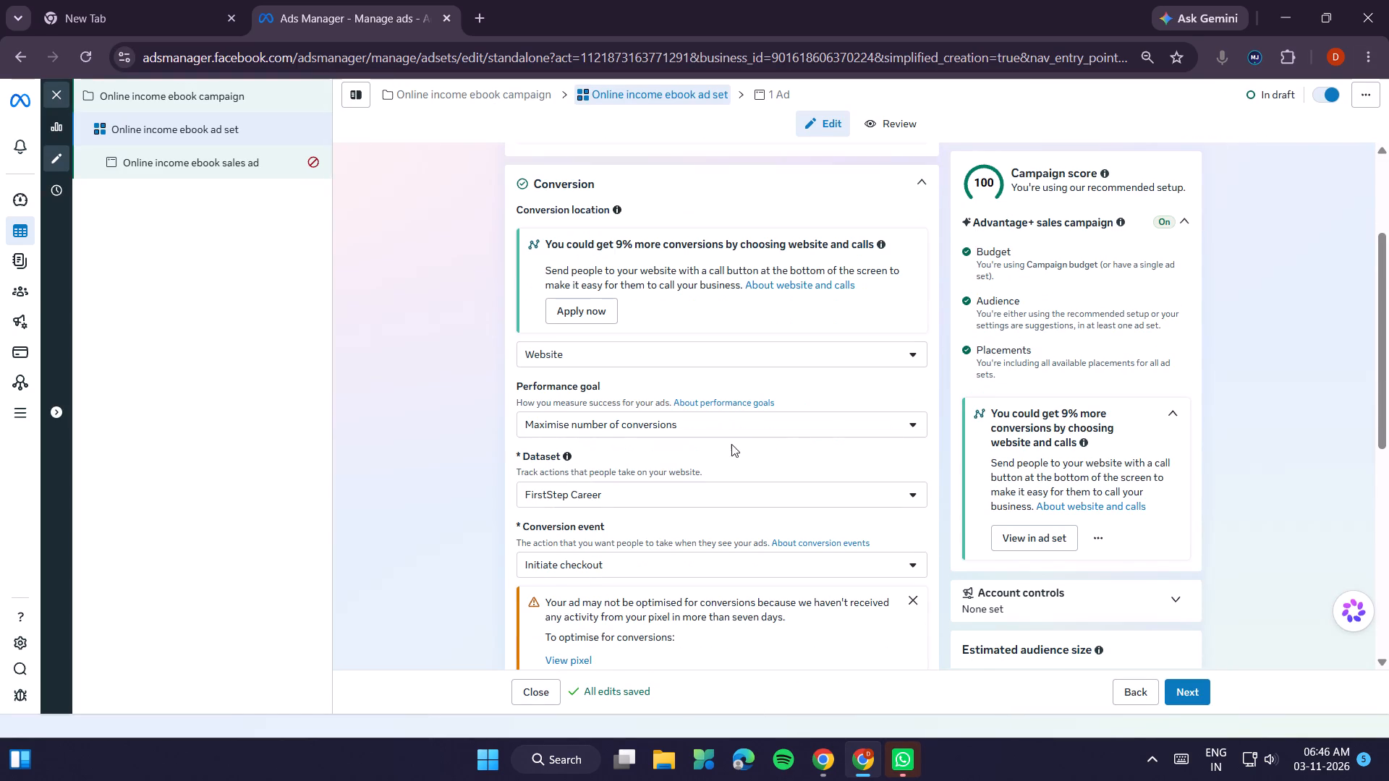
scroll(716, 424, down, 3)
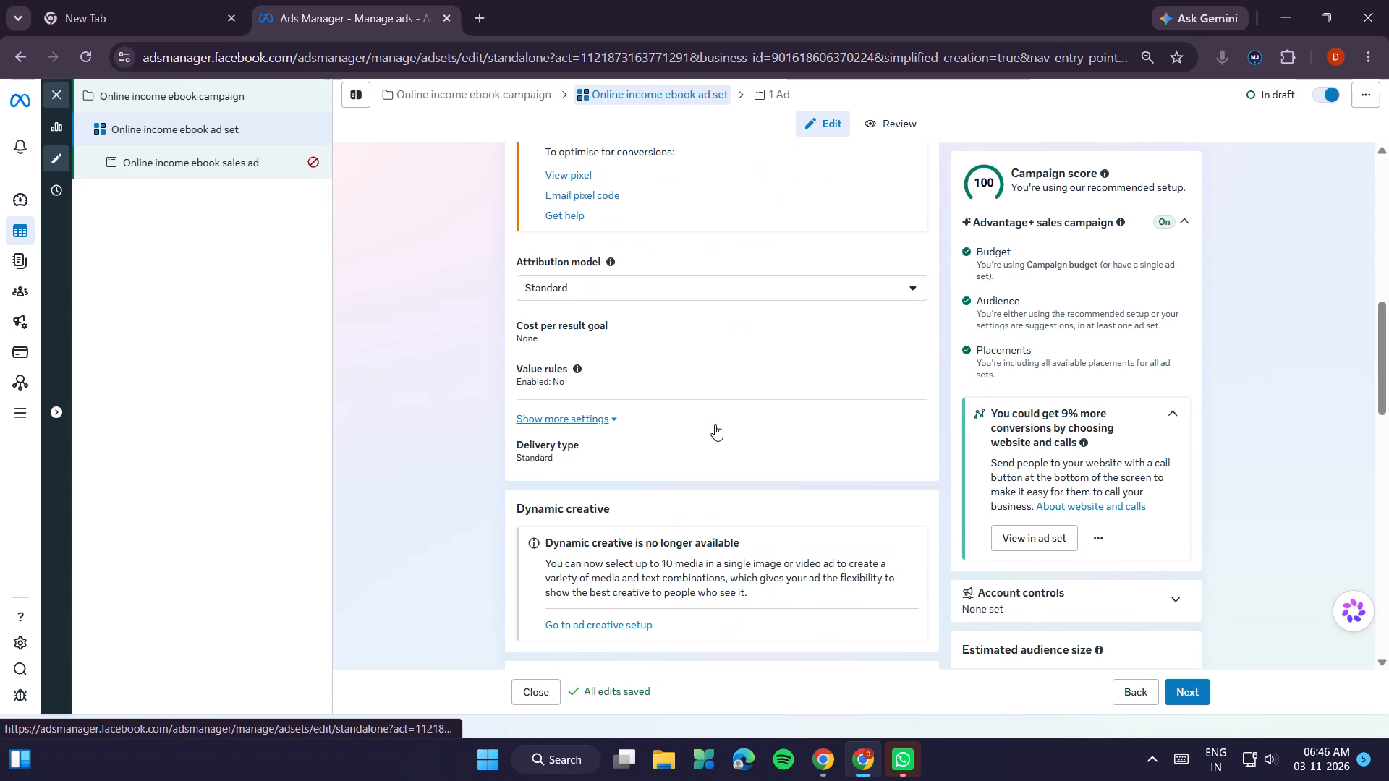
scroll(693, 409, down, 2)
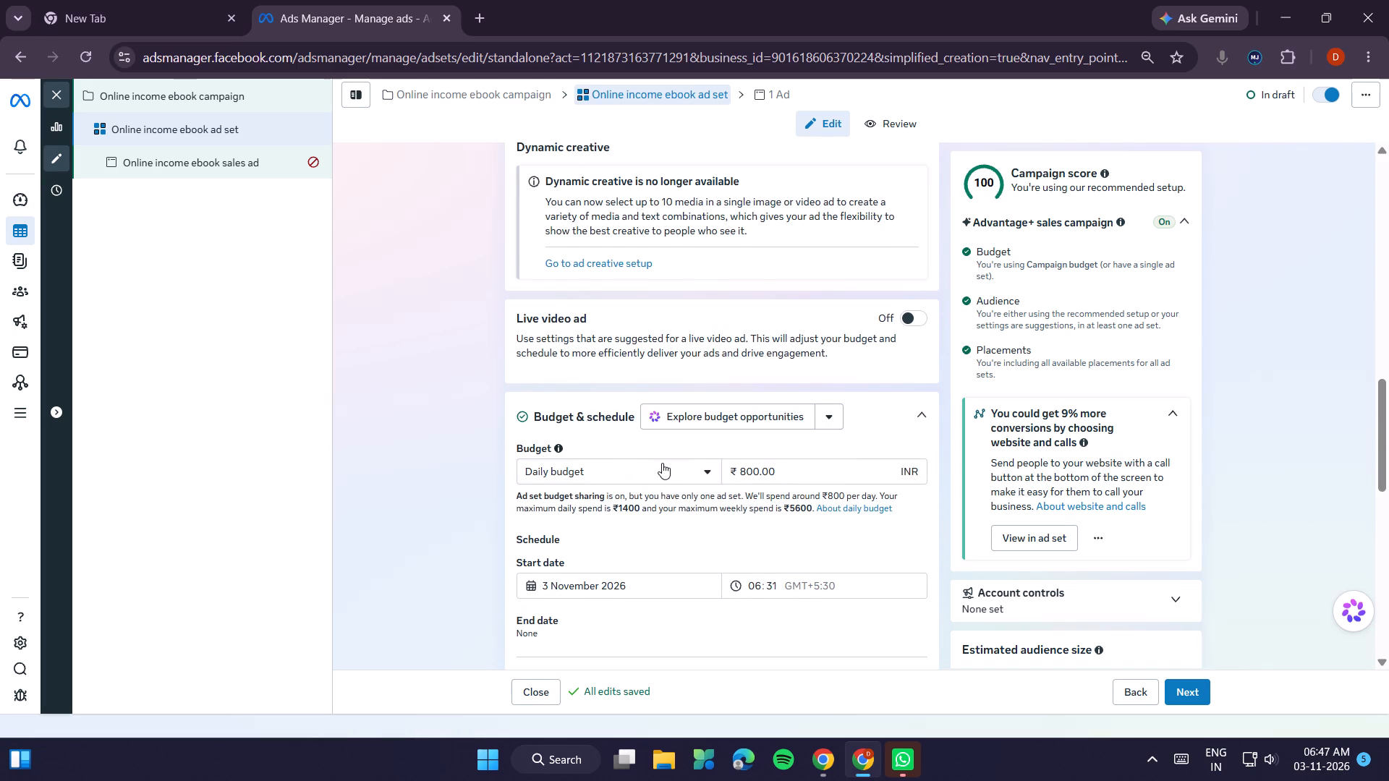
scroll(653, 518, down, 1)
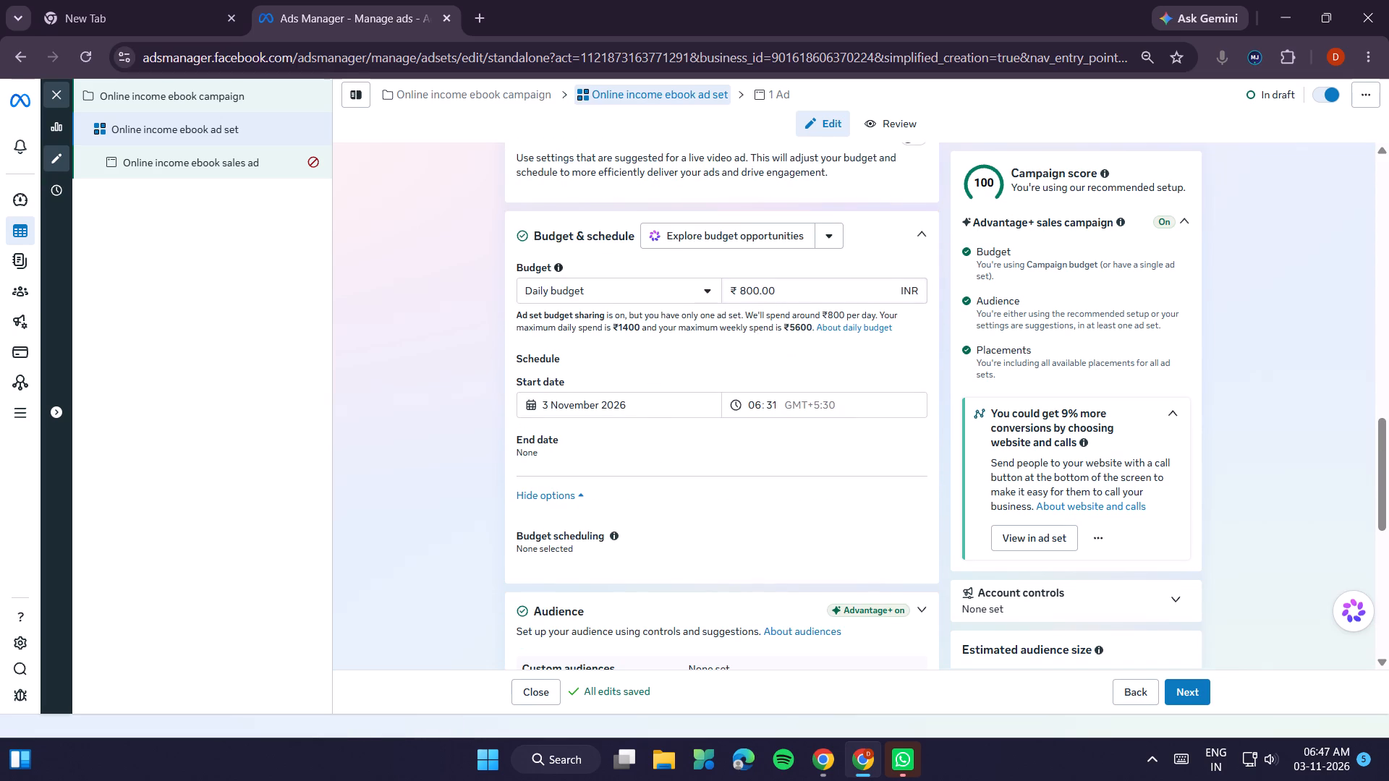
click(759, 288)
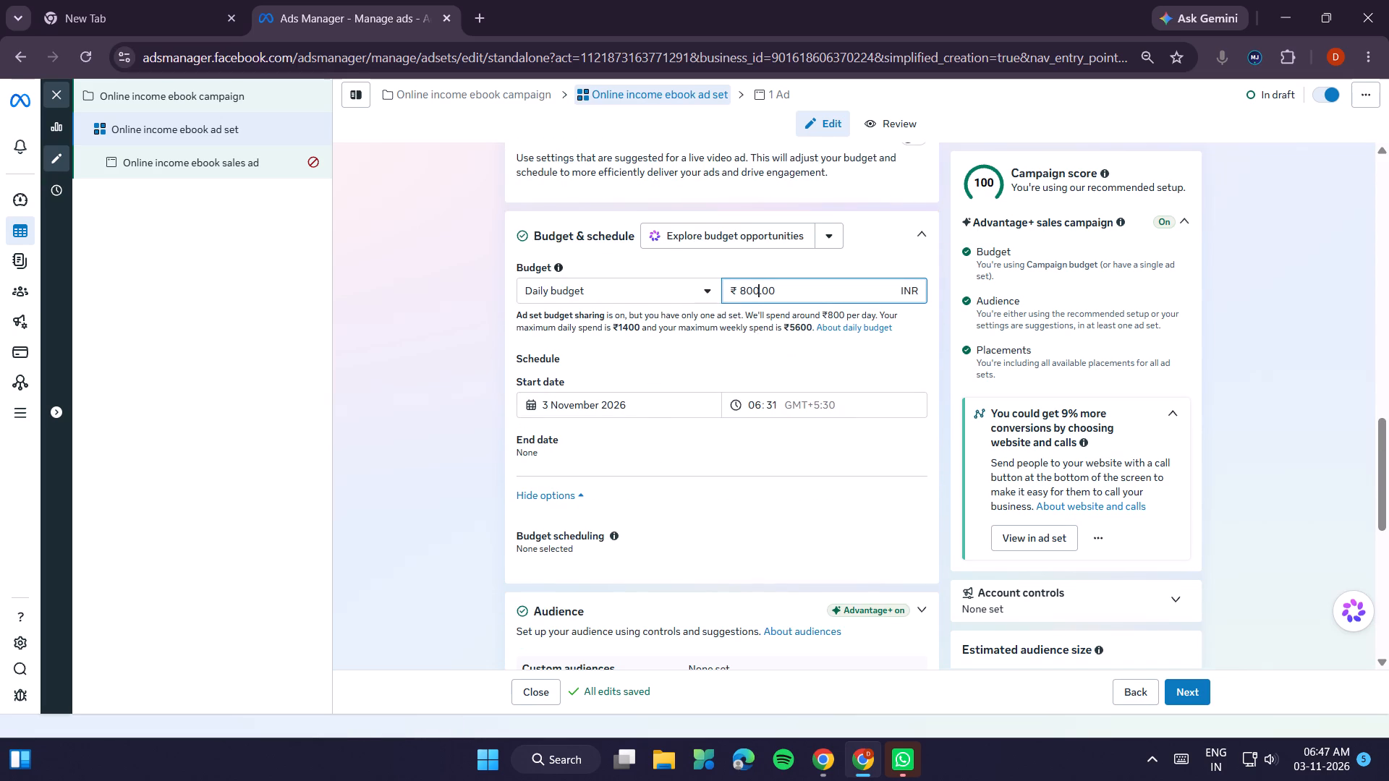
key(BackSpace)
key(BackSpace)
key(BackSpace)
text(200)
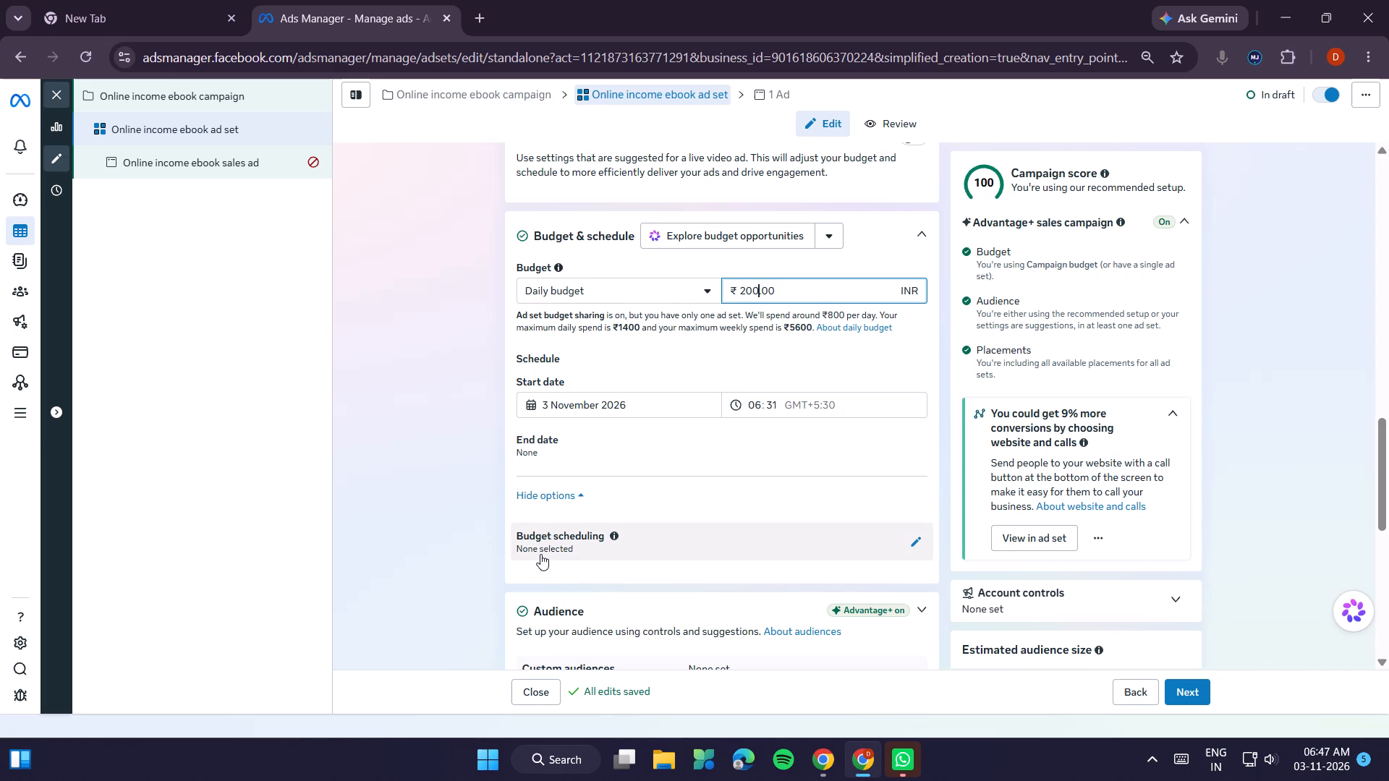
Expand the ad set's Placements settings and examine the placement value rules, account controls, device options and estimated audience size.
scroll(541, 555, down, 1)
scroll(726, 534, down, 1)
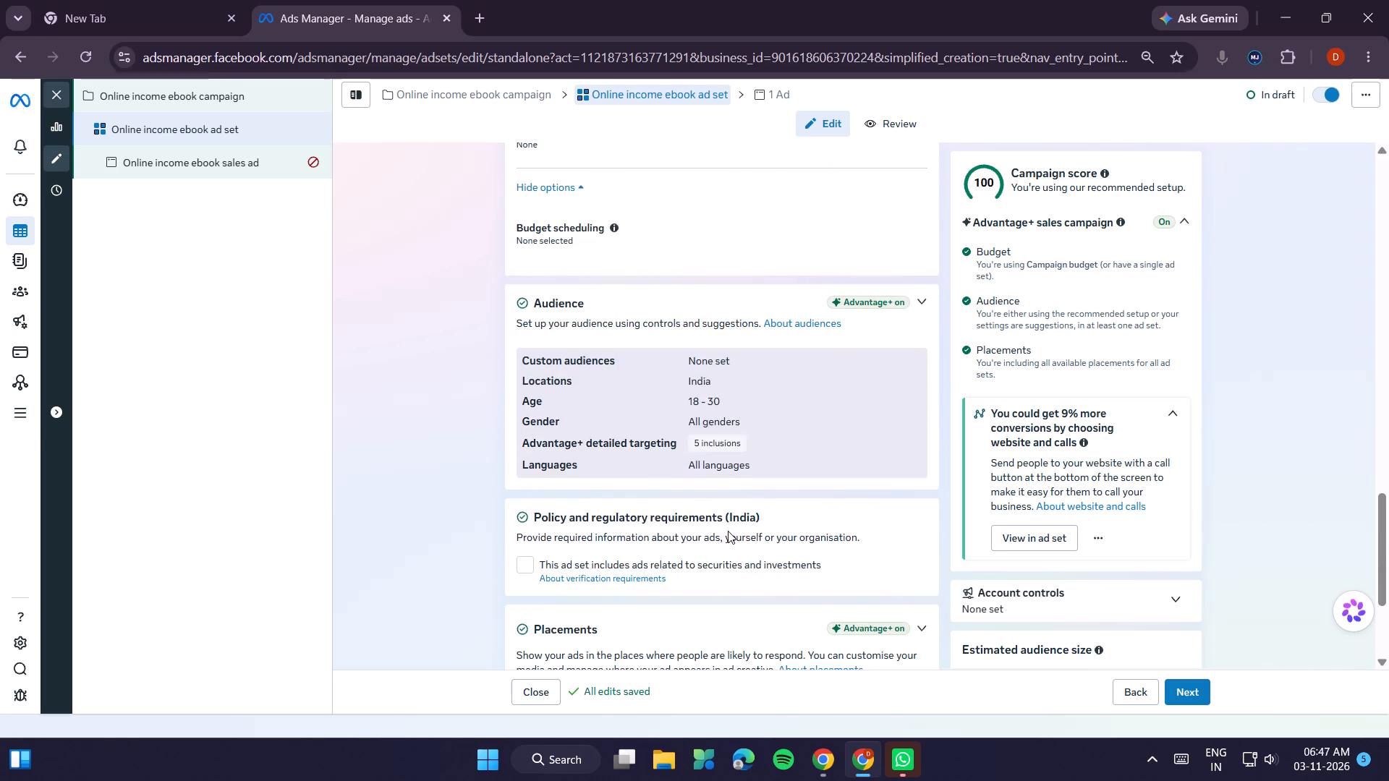
scroll(728, 531, down, 1)
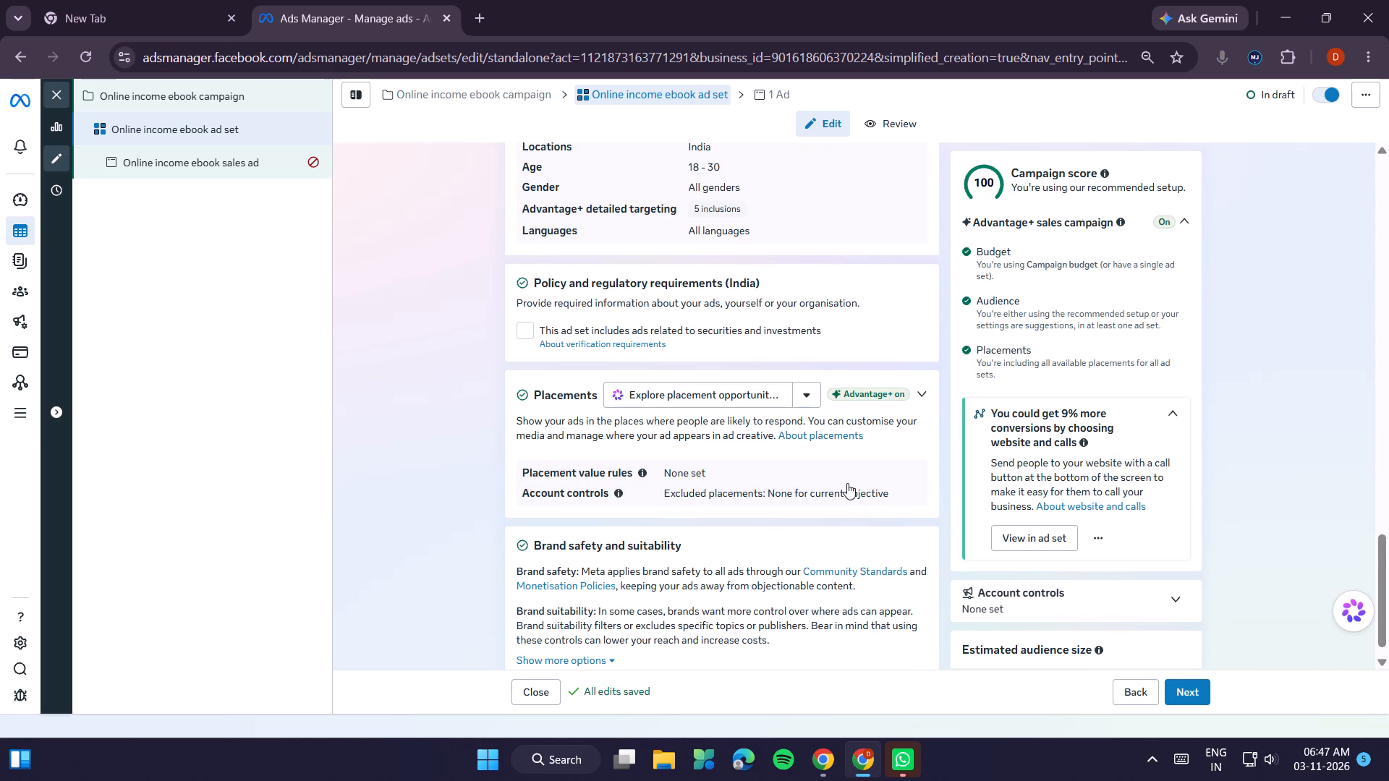
click(687, 485)
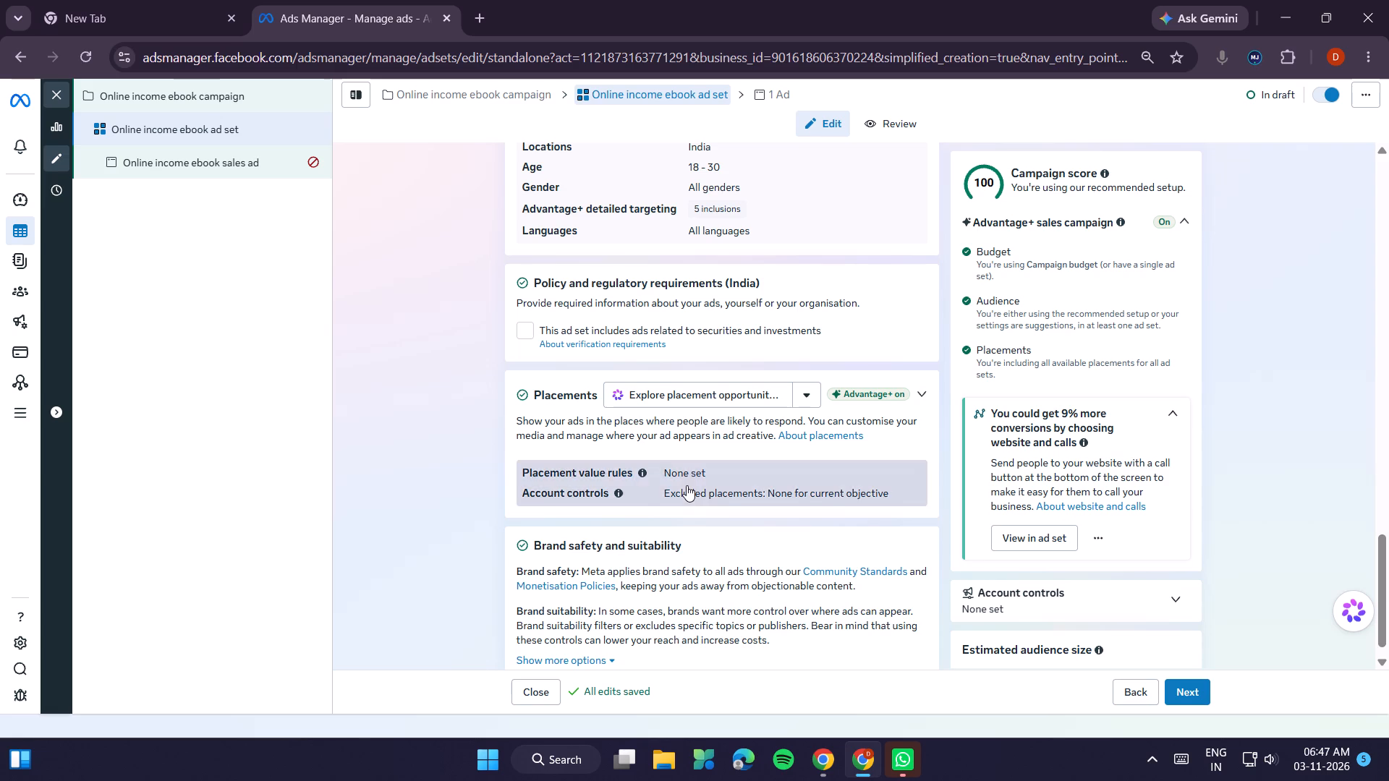
scroll(669, 525, down, 2)
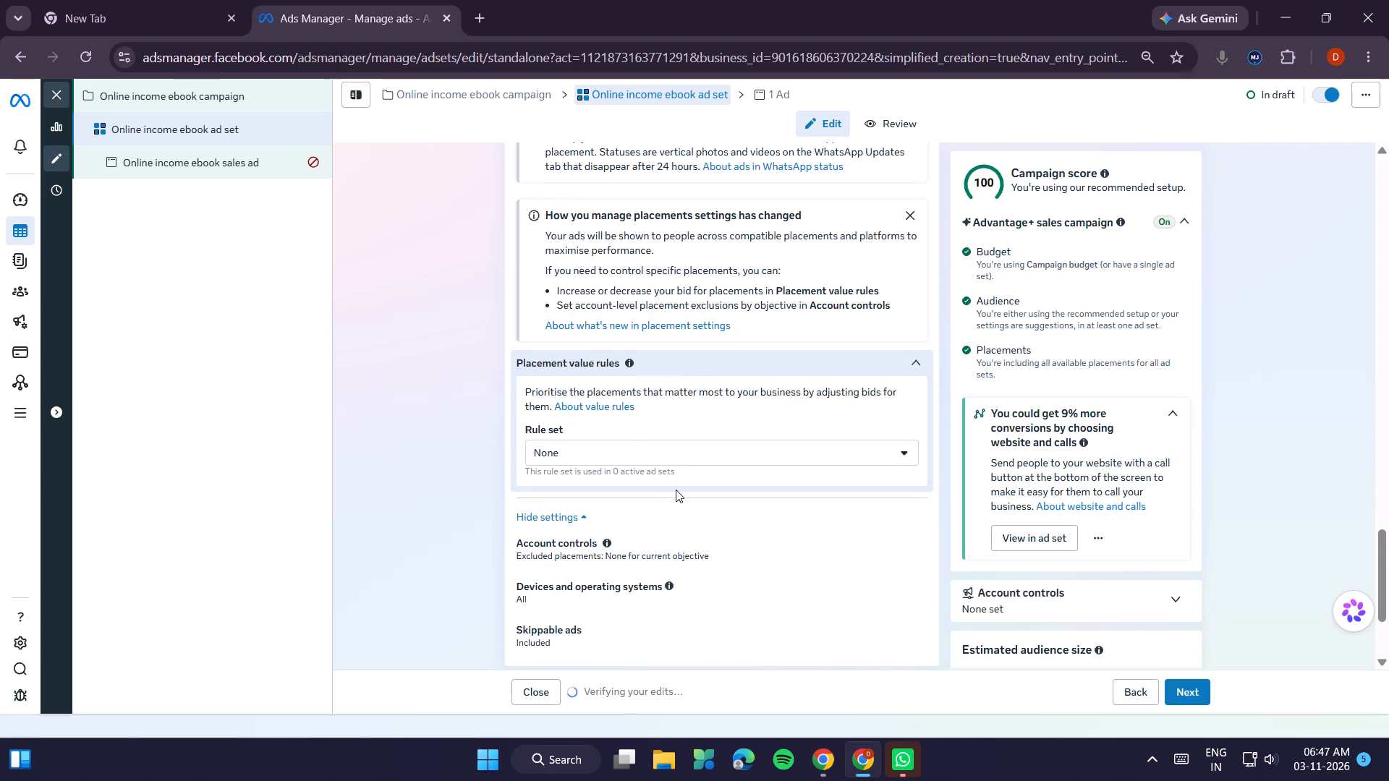
scroll(676, 490, down, 3)
scroll(688, 495, up, 2)
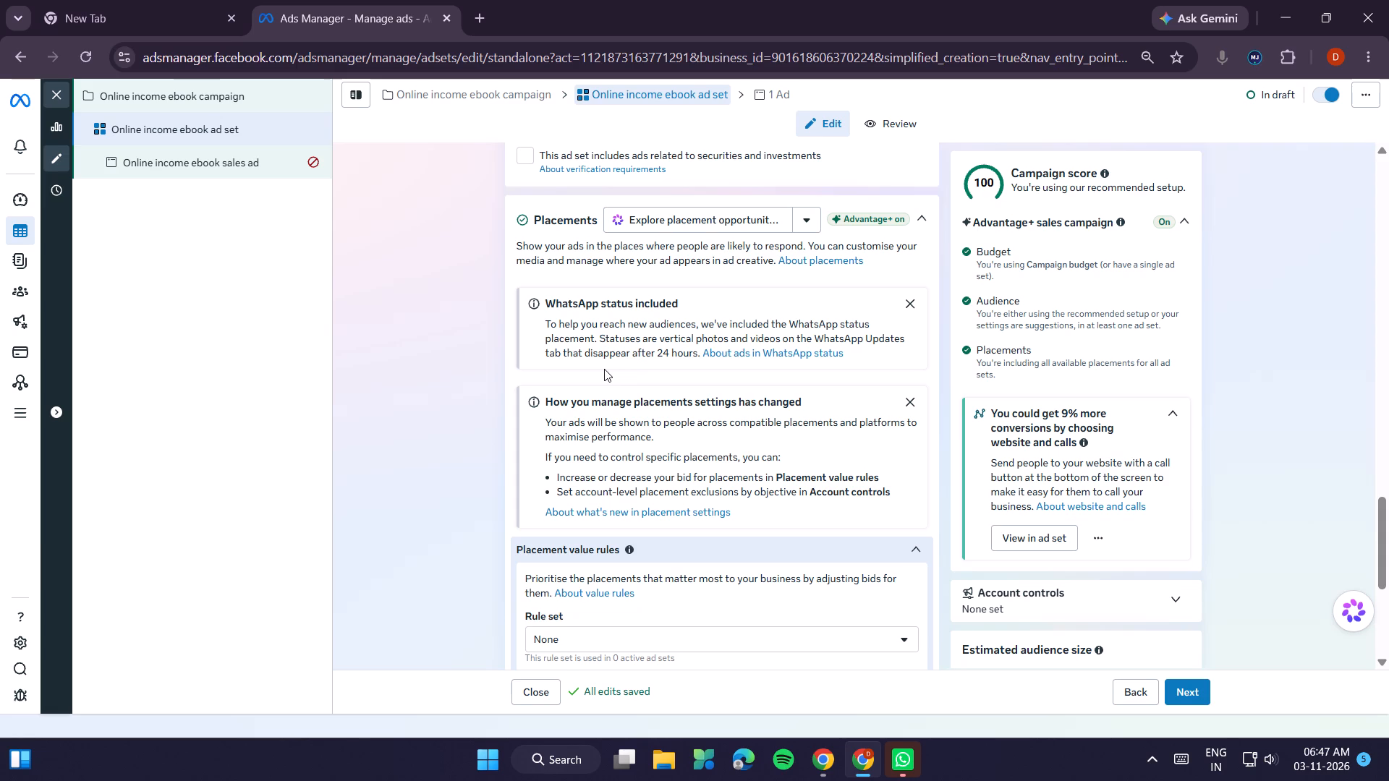
scroll(1287, 461, down, 1)
scroll(1087, 479, down, 1)
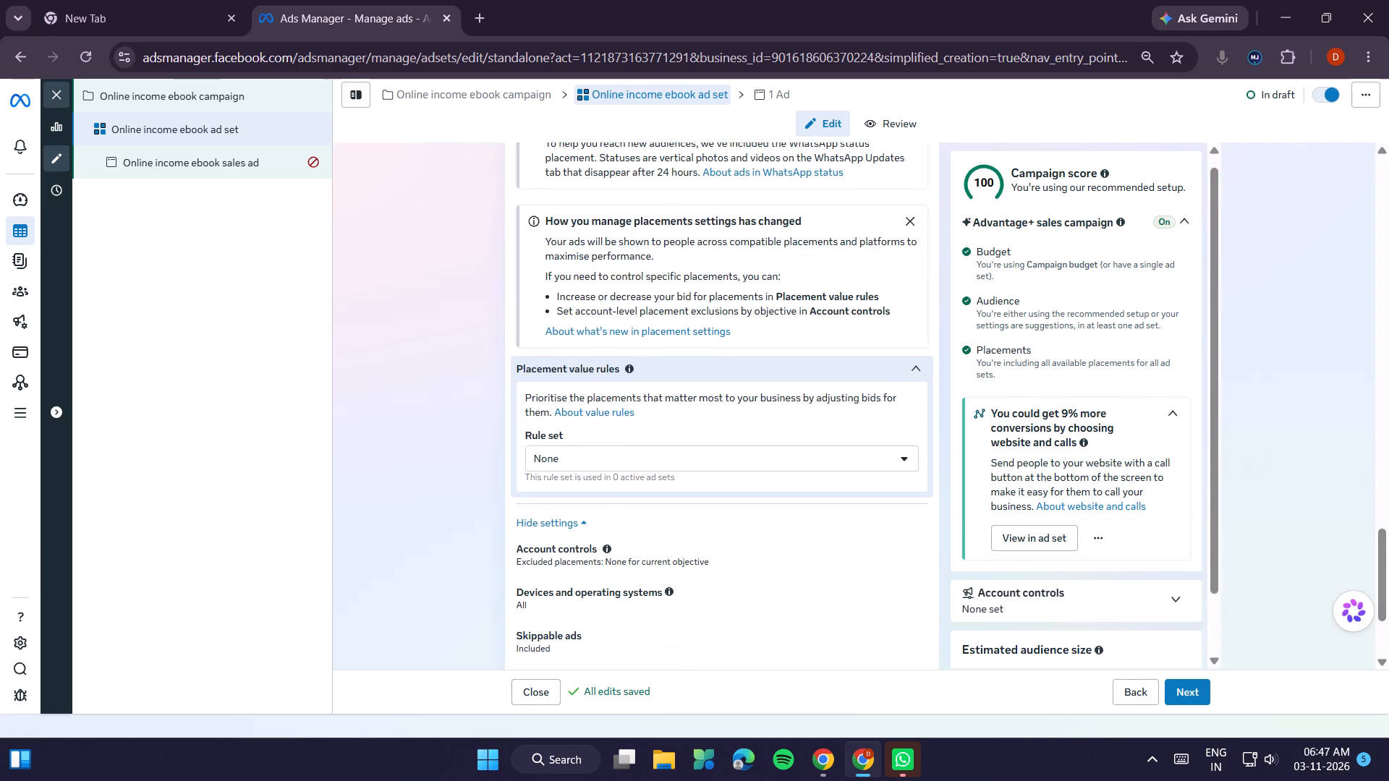
scroll(1079, 481, down, 1)
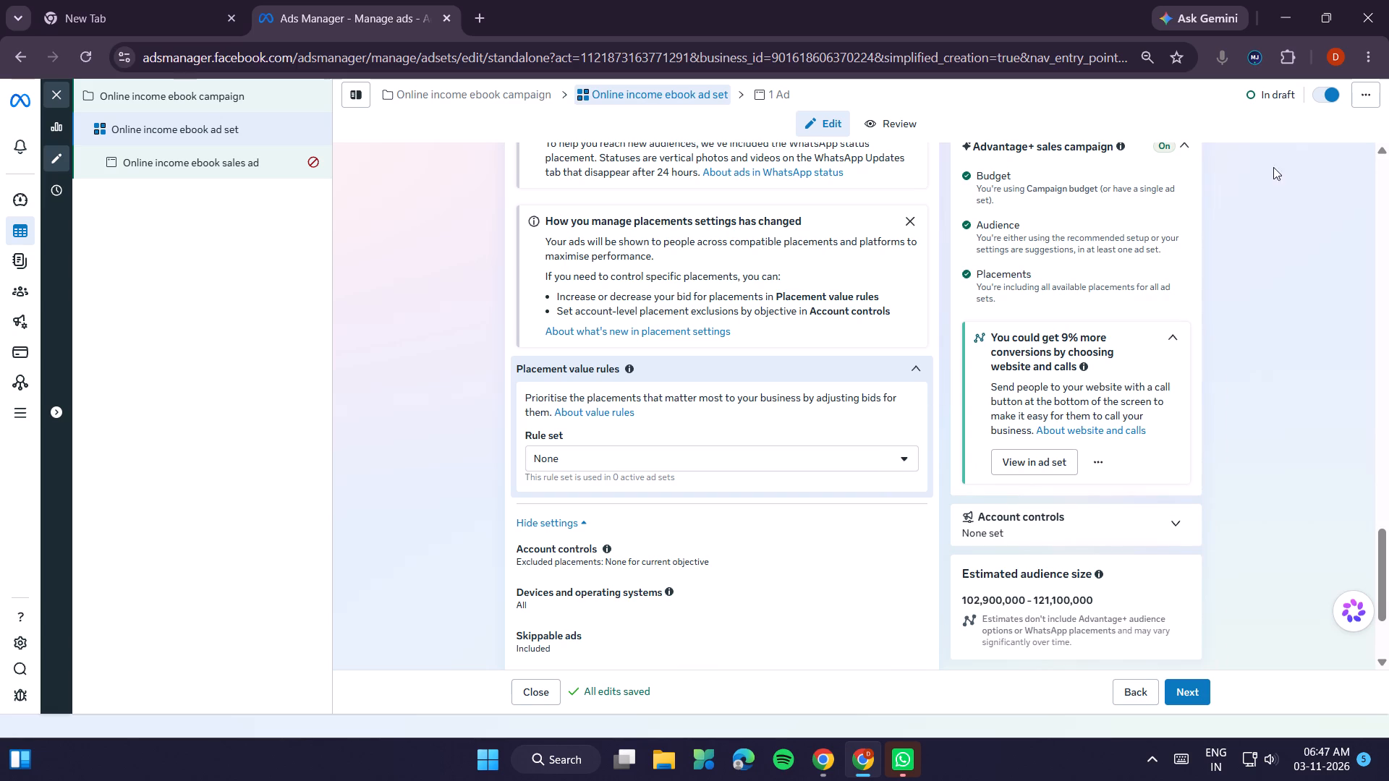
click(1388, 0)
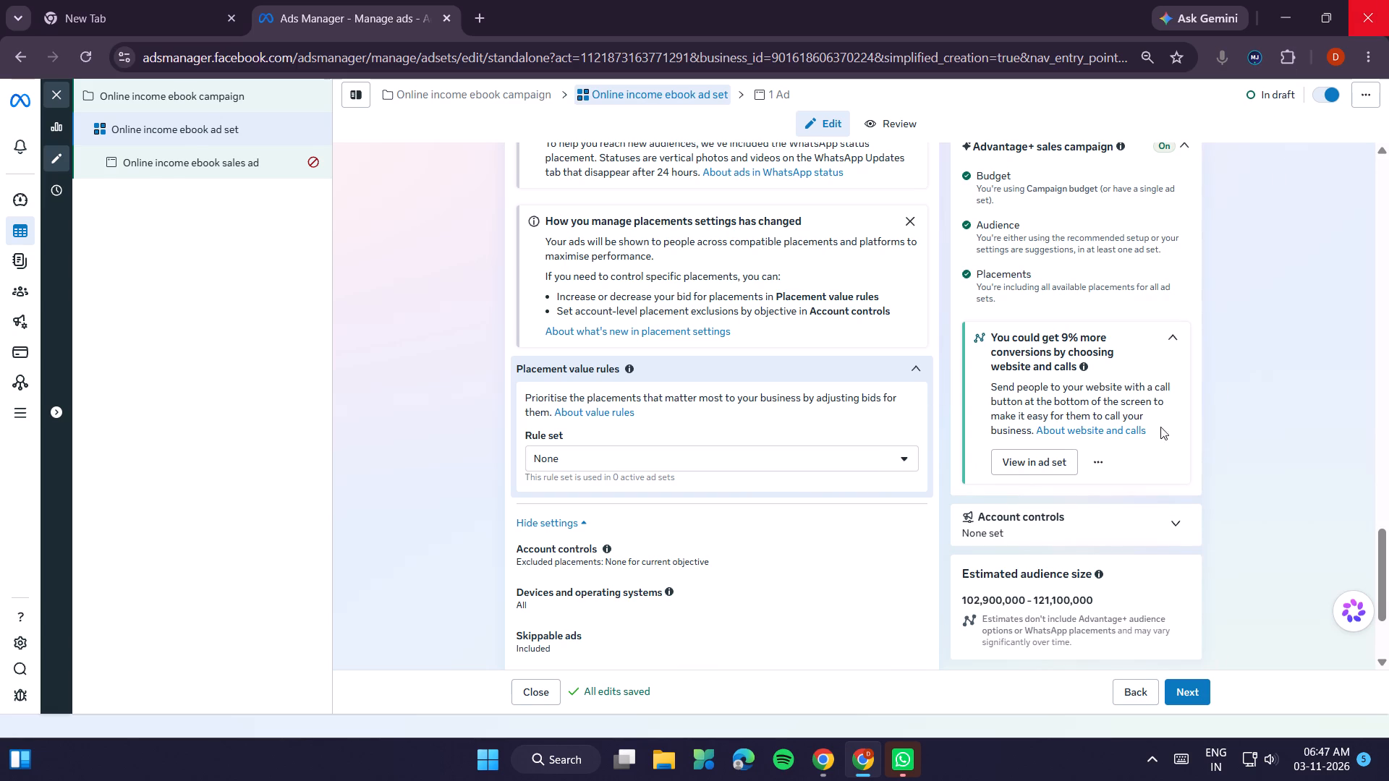
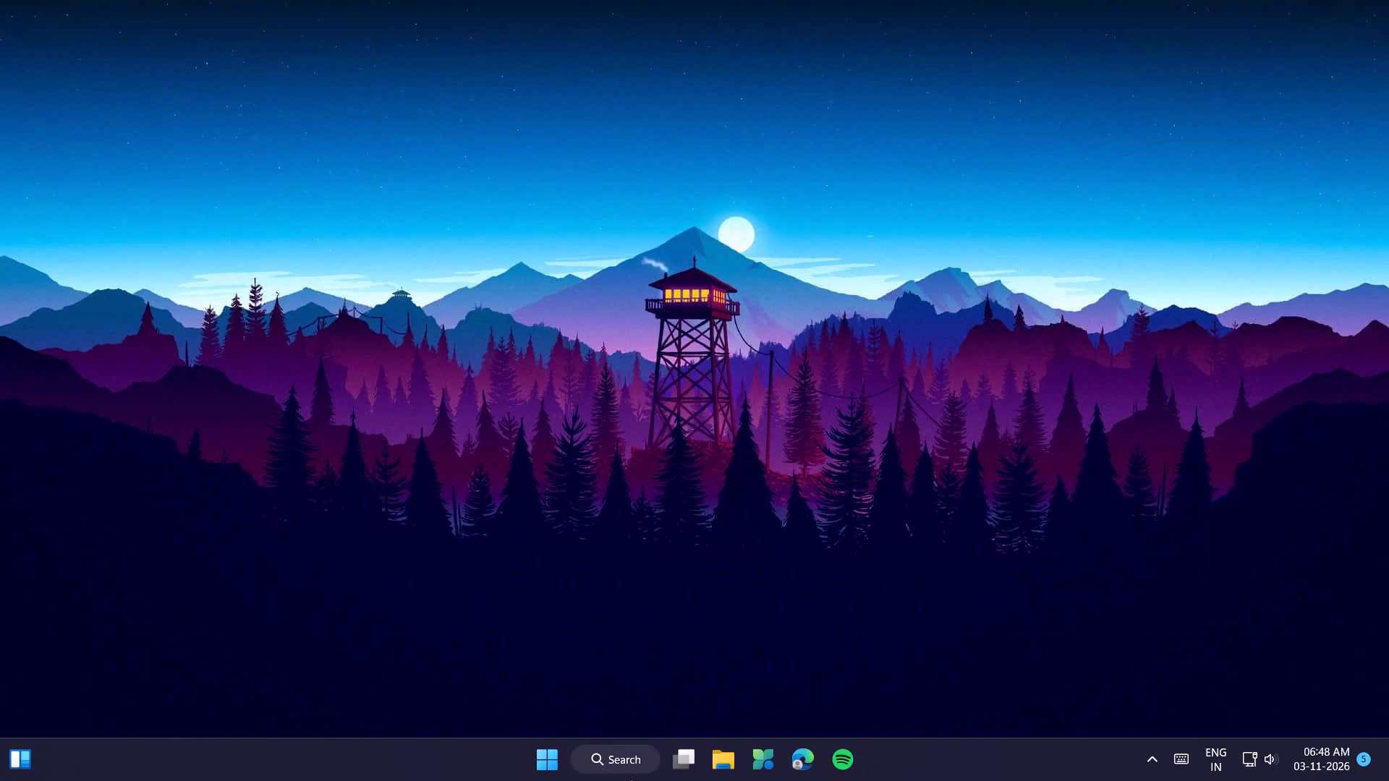
Clear every app from the Recent list in Windows Search, from Loggy3 and PC Remote Receiver through Task Manager, and close the search.
click(628, 780)
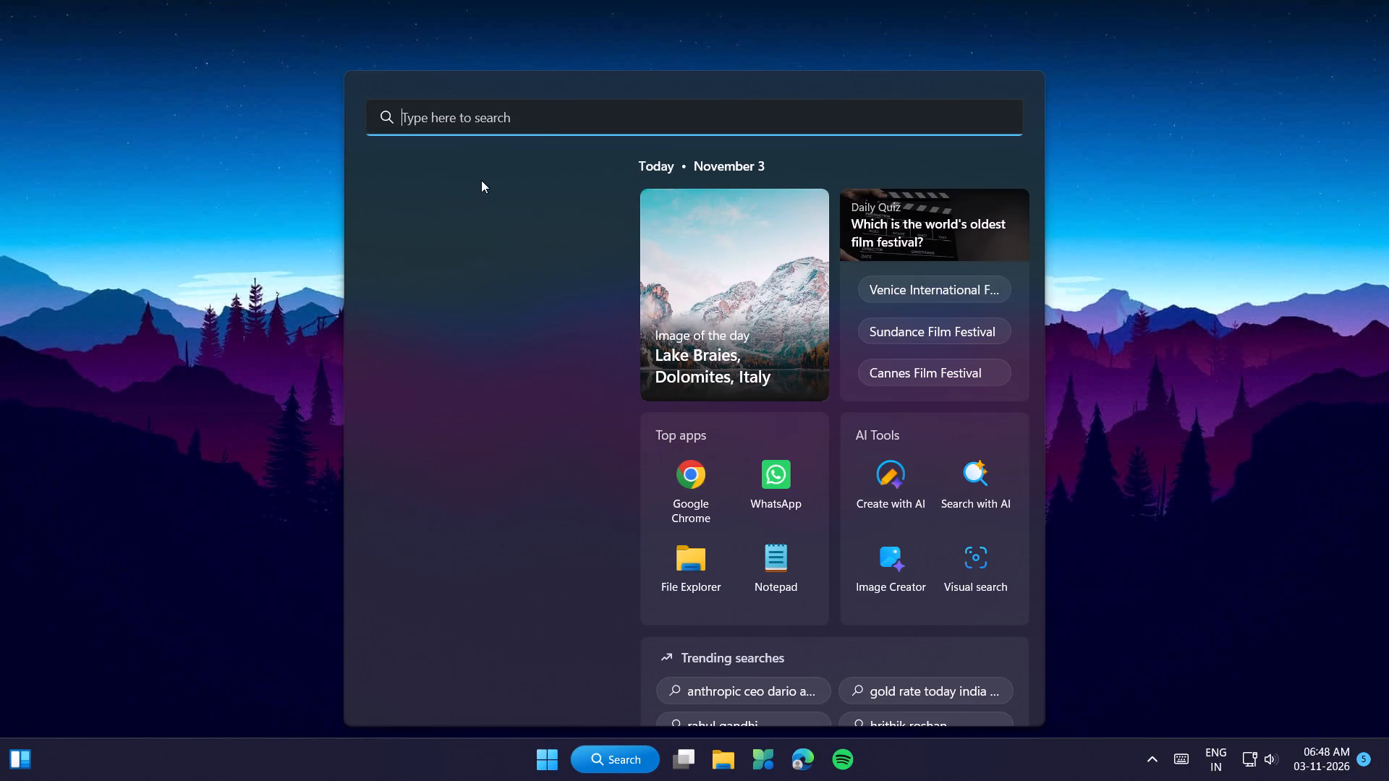
click(610, 204)
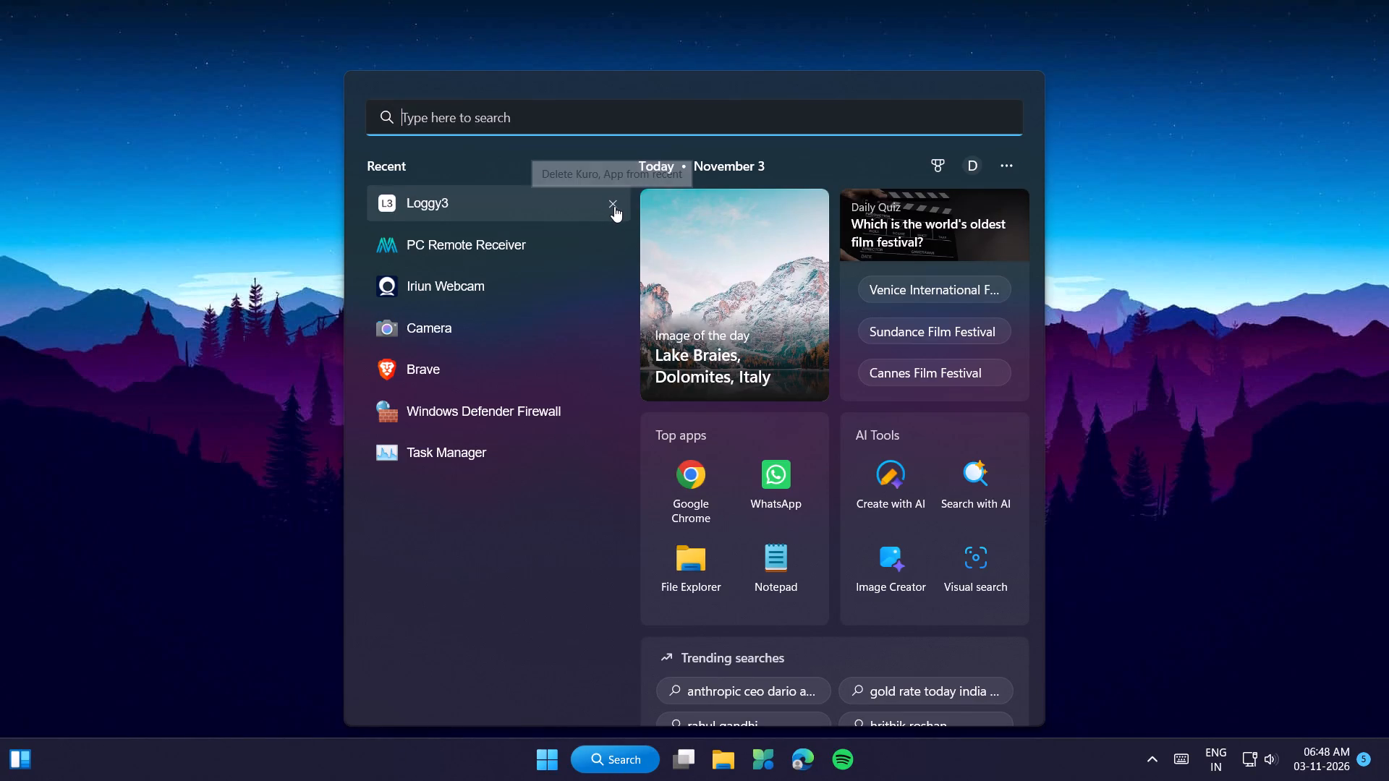
click(615, 201)
click(615, 201)
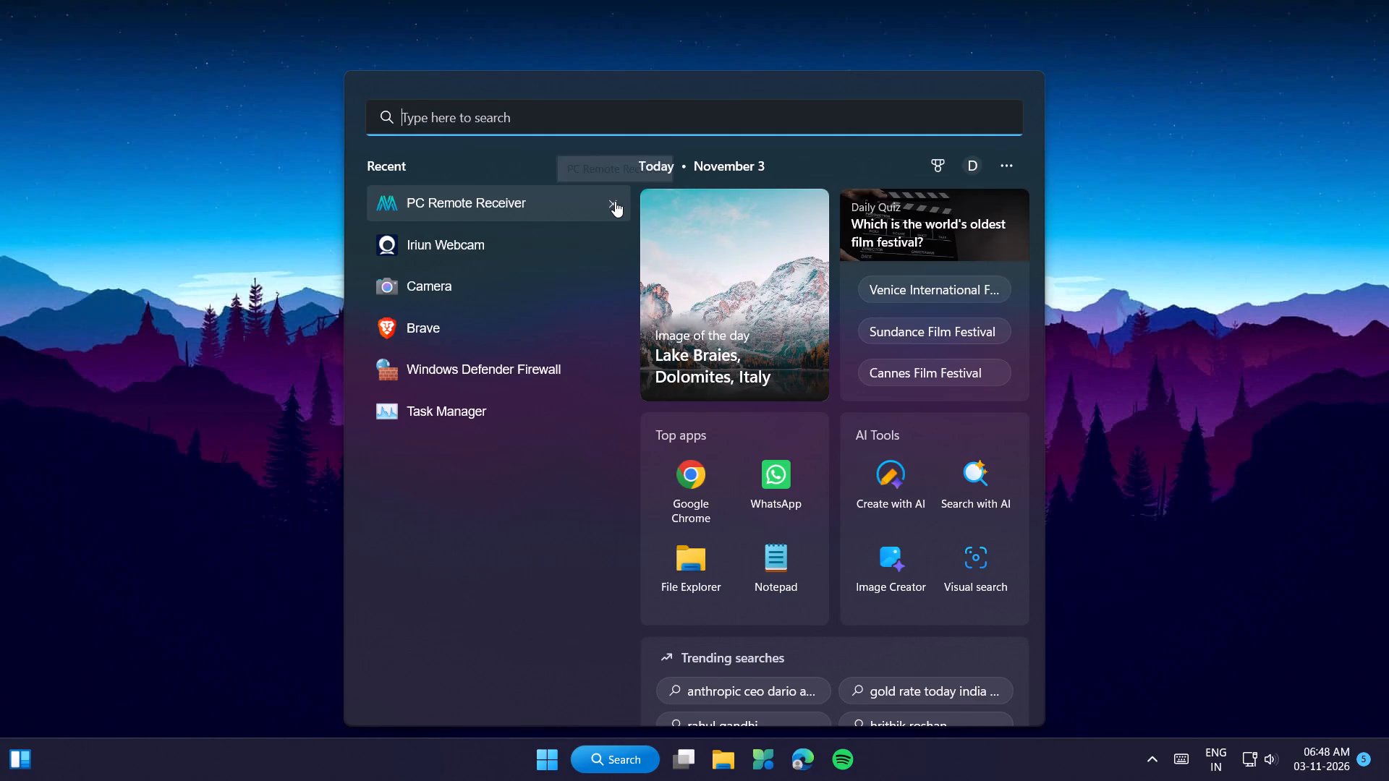
click(615, 201)
click(615, 201)
click(615, 201)
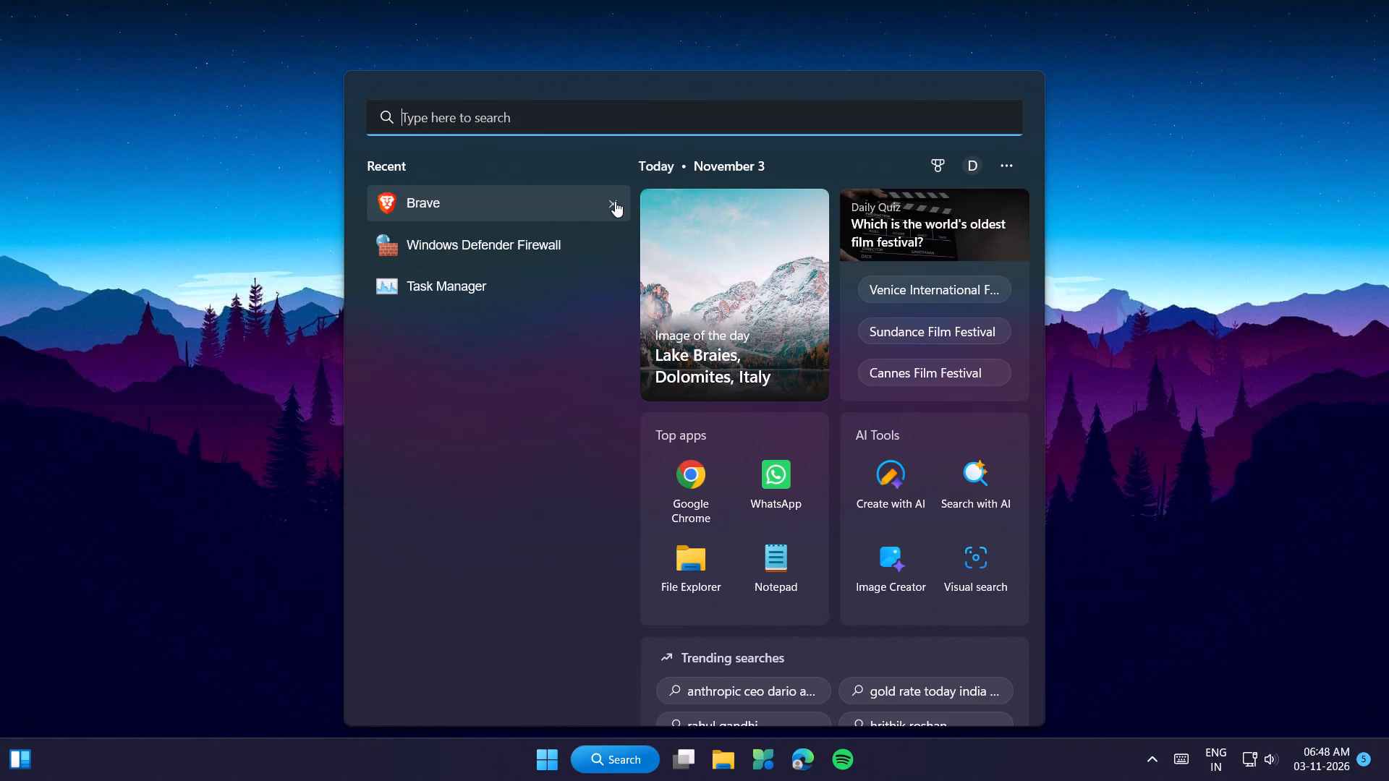
click(615, 201)
click(615, 201)
click(195, 571)
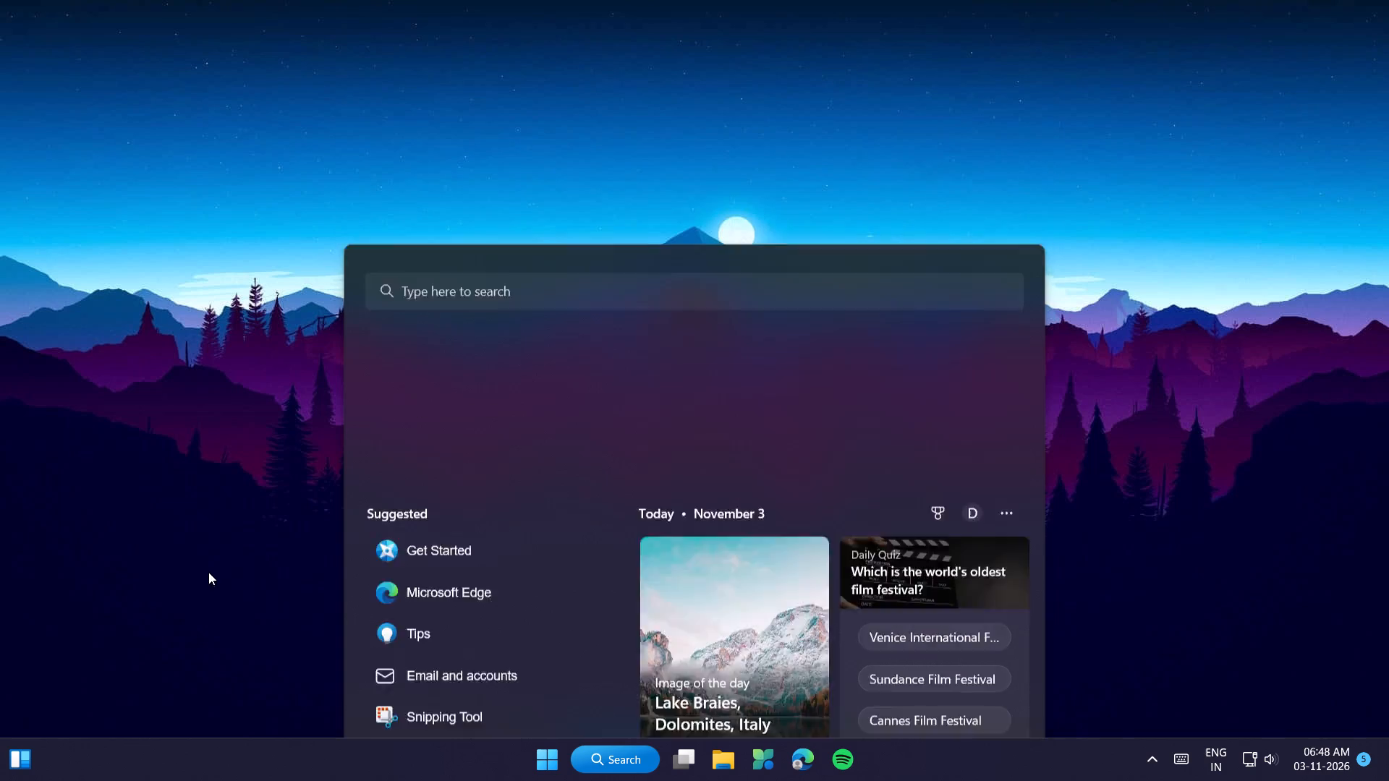
Shut down the PC from its power options.
click(538, 769)
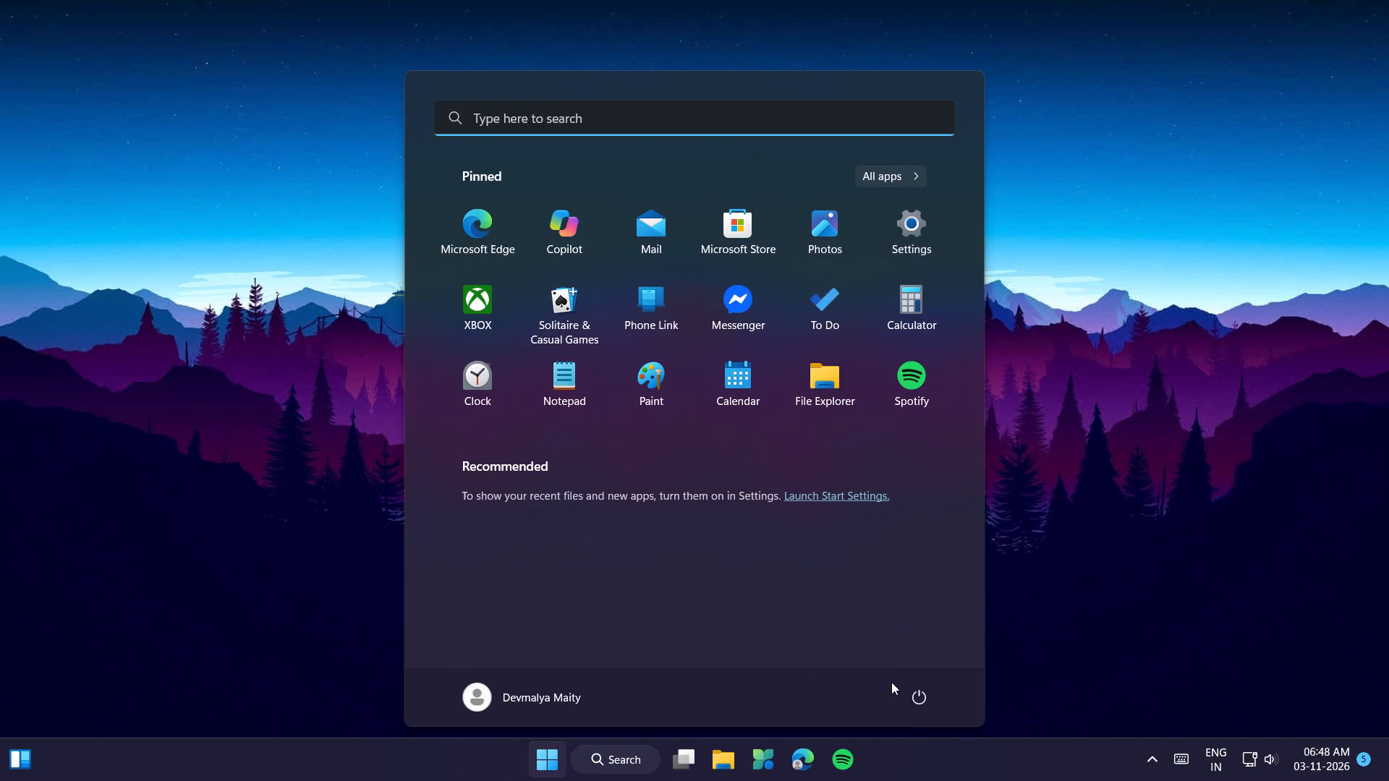
click(922, 703)
click(933, 632)
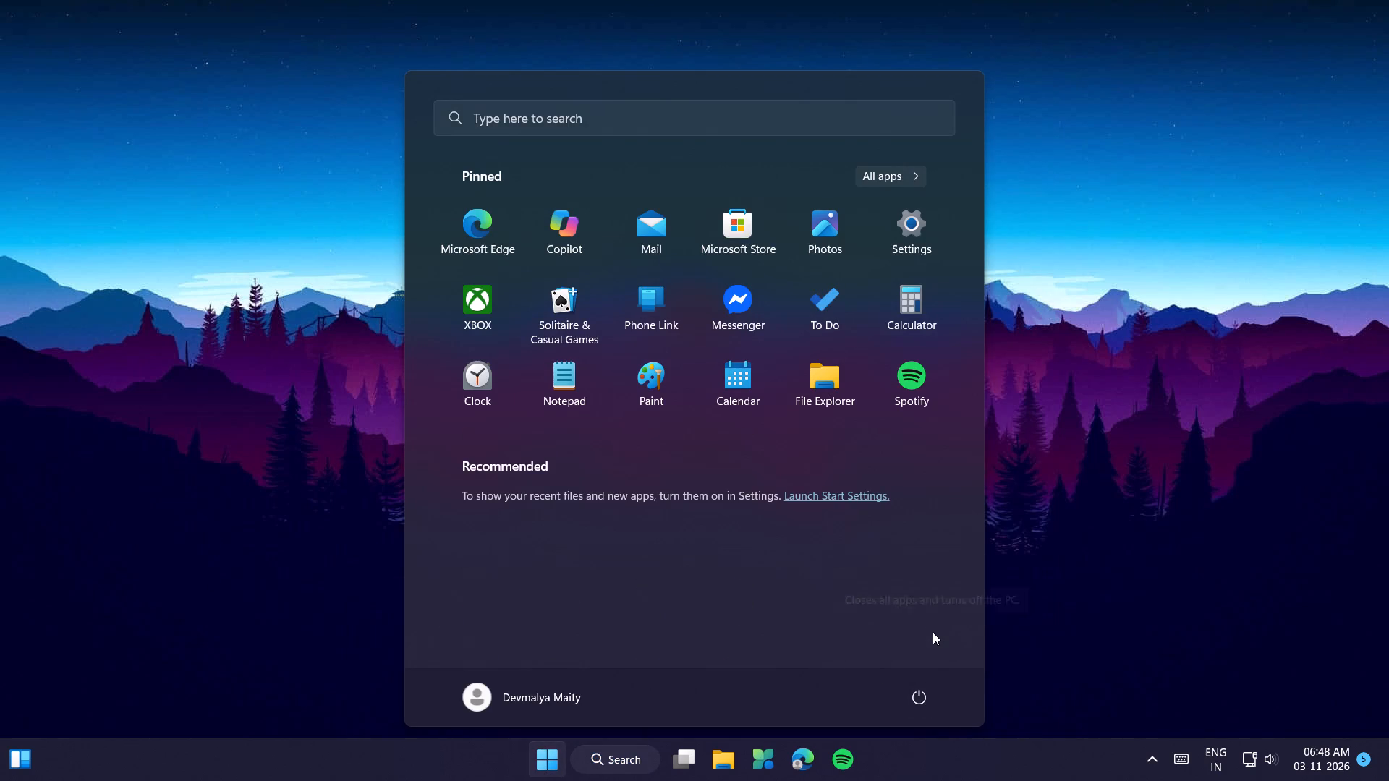